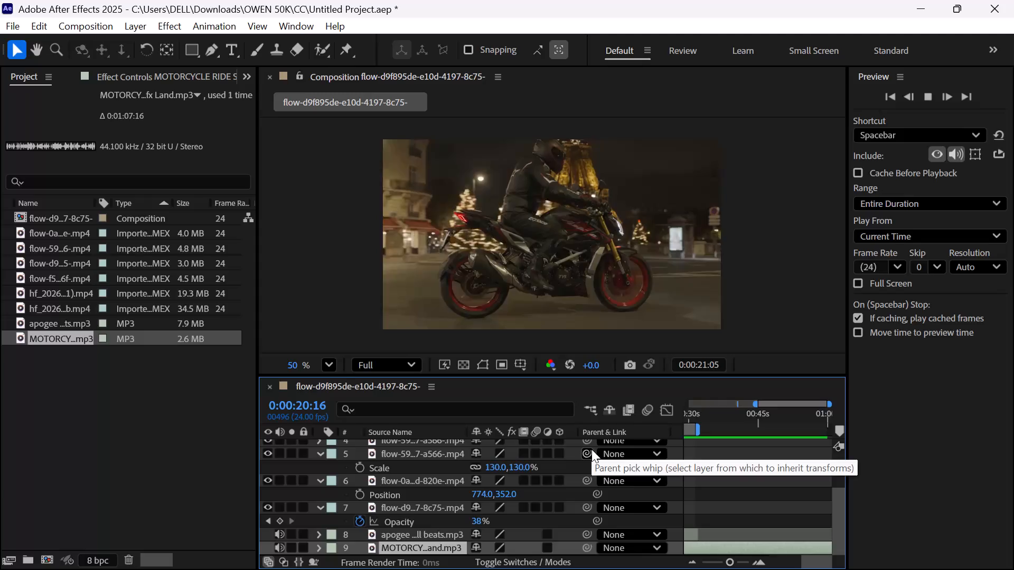
Narrow the project area to give the composition view and timeline more width.
{"action": "left_click_drag", "start_coordinate": [361, 325], "coordinate": [170, 398]}
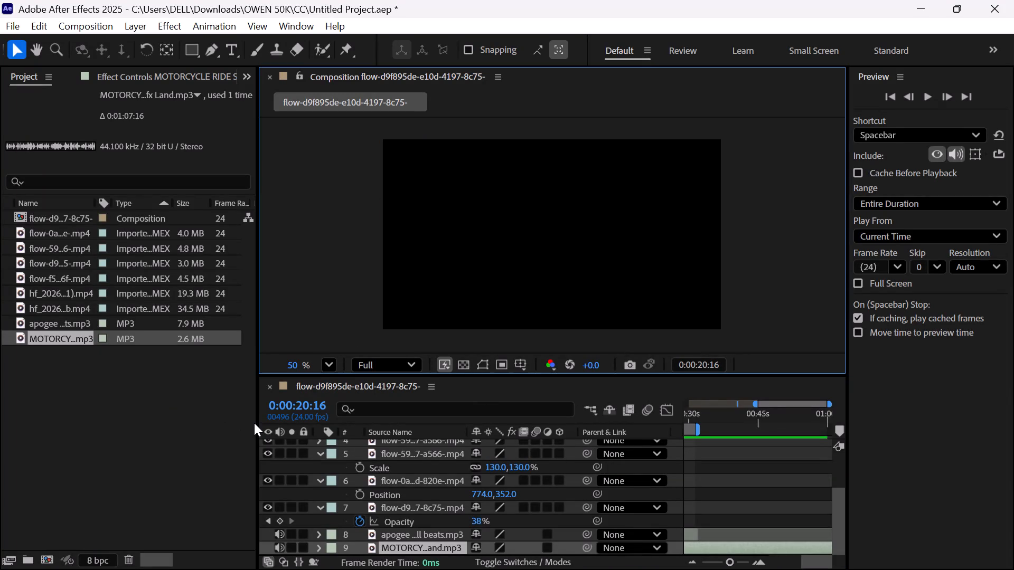
{"action": "left_click_drag", "start_coordinate": [257, 420], "coordinate": [0, 436]}
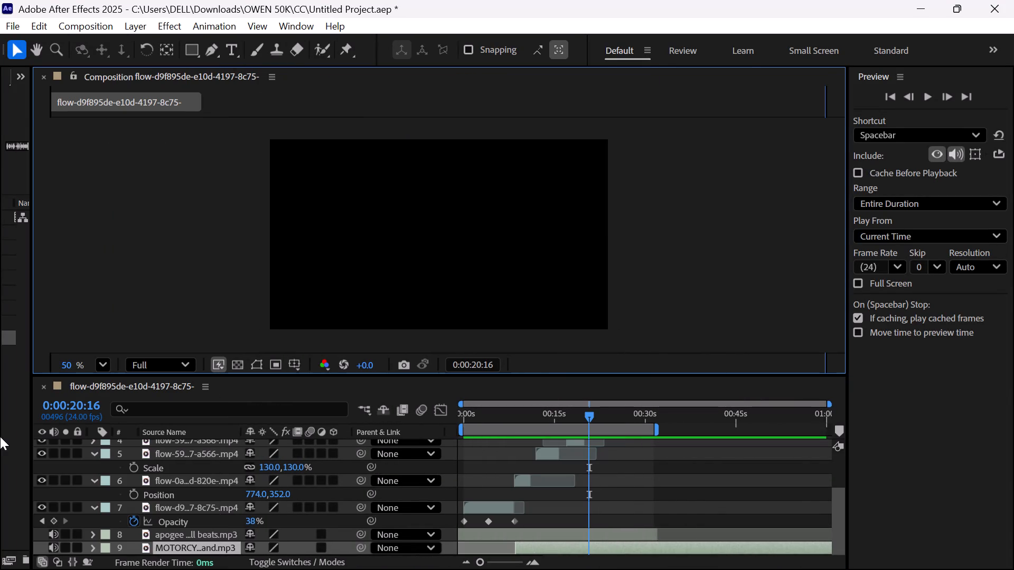
Play back the composition from 0:00:20:16 to review the end of the edit, and stop the playback.
{"action": "key", "text": "space"}
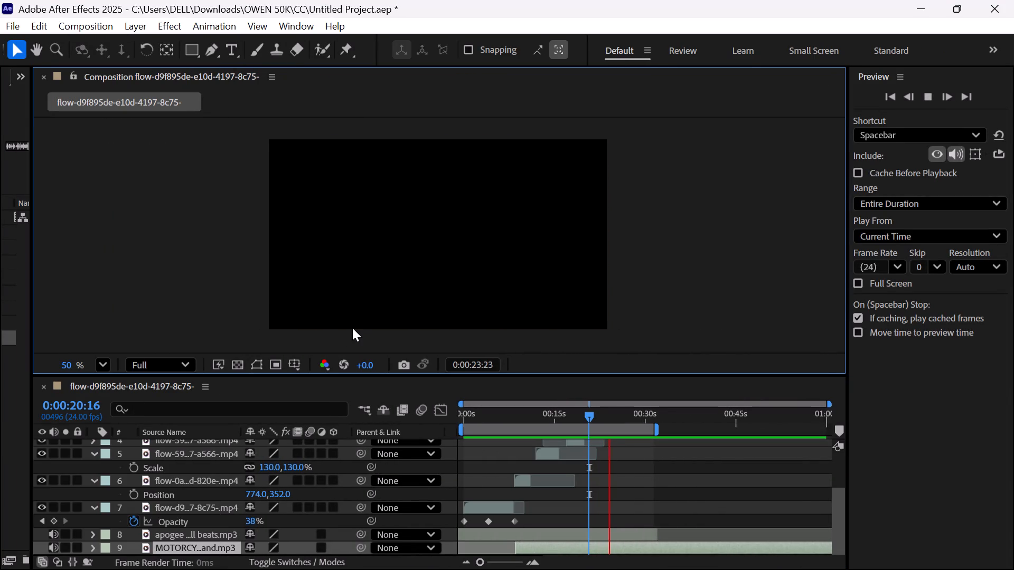
{"action": "scroll", "coordinate": [352, 328], "scroll_direction": "left", "scroll_amount": 1}
{"action": "scroll", "coordinate": [352, 328], "scroll_direction": "right", "scroll_amount": 2}
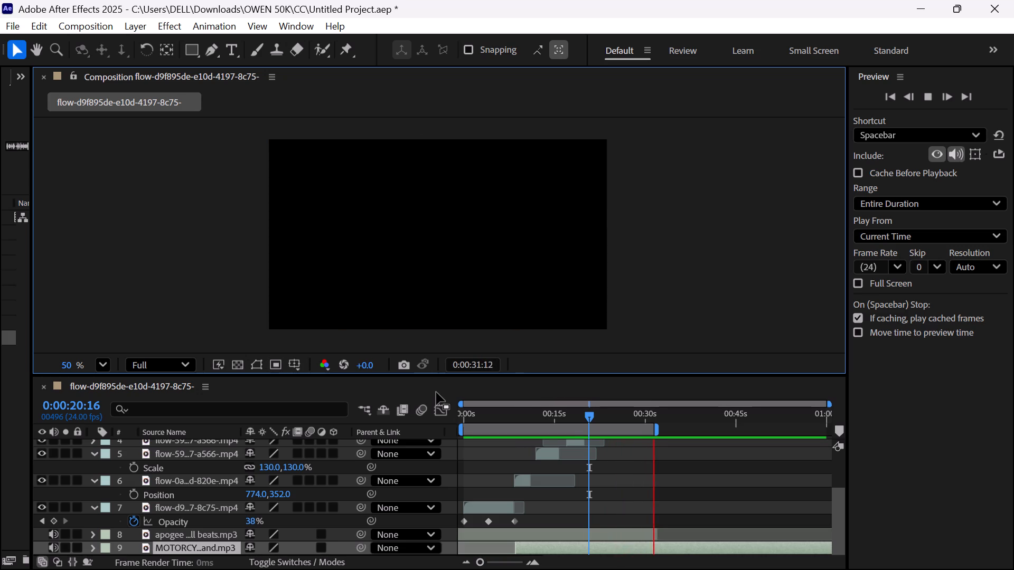
{"action": "left_click", "coordinate": [436, 392]}
{"action": "left_click", "coordinate": [457, 416]}
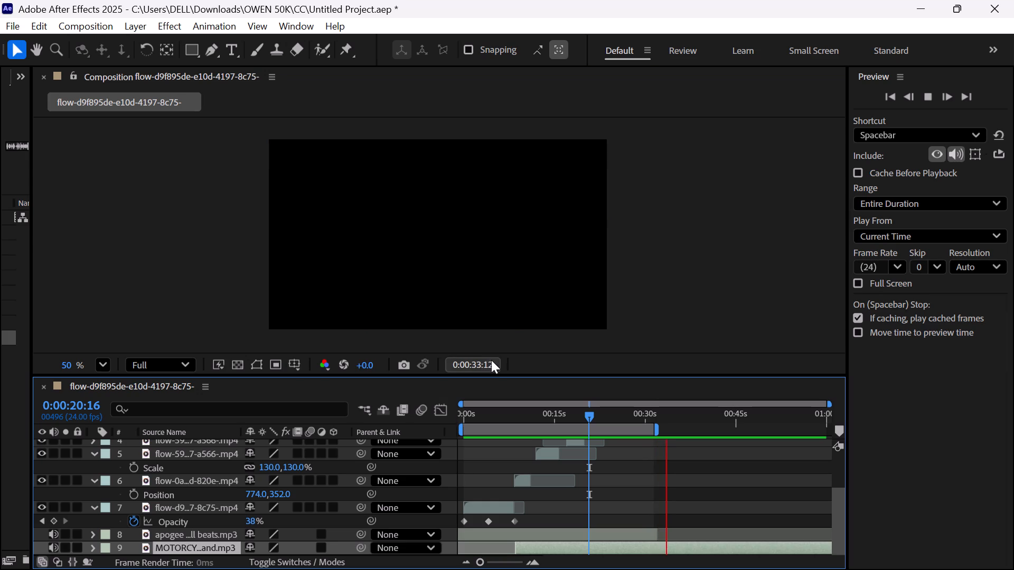
{"action": "left_click_drag", "start_coordinate": [491, 360], "coordinate": [591, 488]}
{"action": "key", "text": "space"}
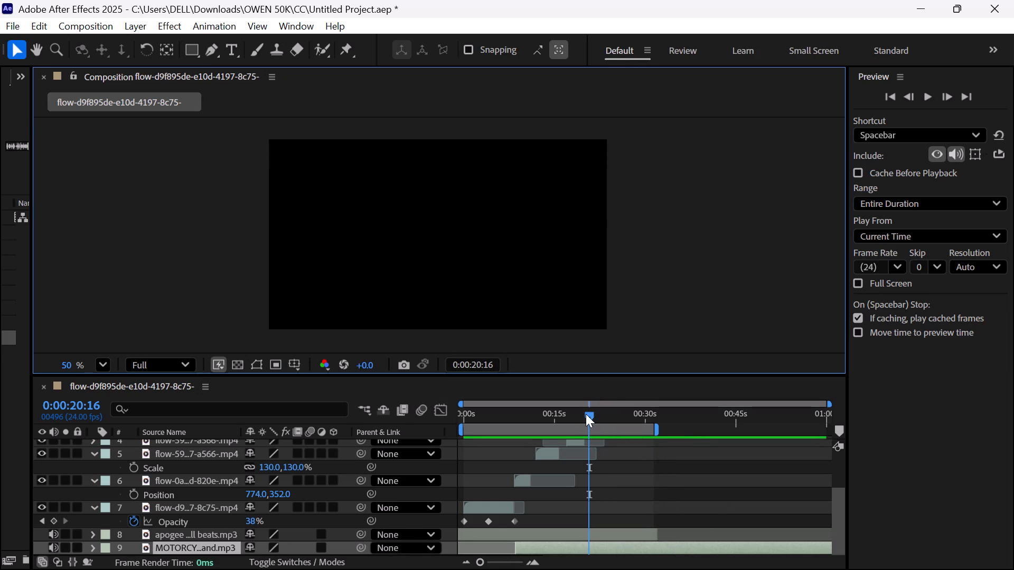
Split the motorcycle ride sound layer at 0:00:31:20 and delete the part after the cut.
{"action": "left_click_drag", "start_coordinate": [586, 411], "coordinate": [657, 423]}
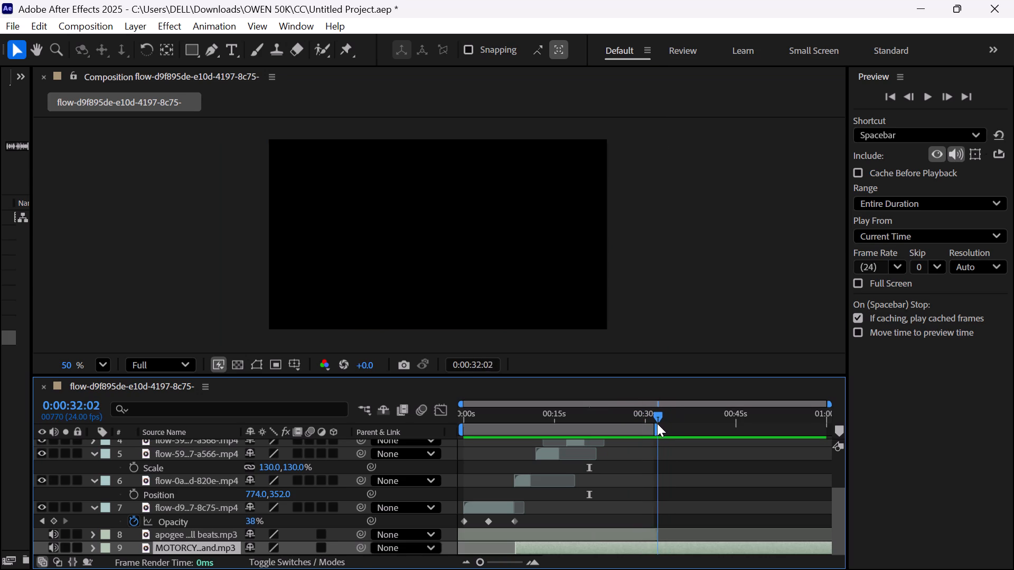
{"action": "left_click_drag", "start_coordinate": [657, 423], "coordinate": [656, 423]}
{"action": "key", "text": "ctrl+shift+d"}
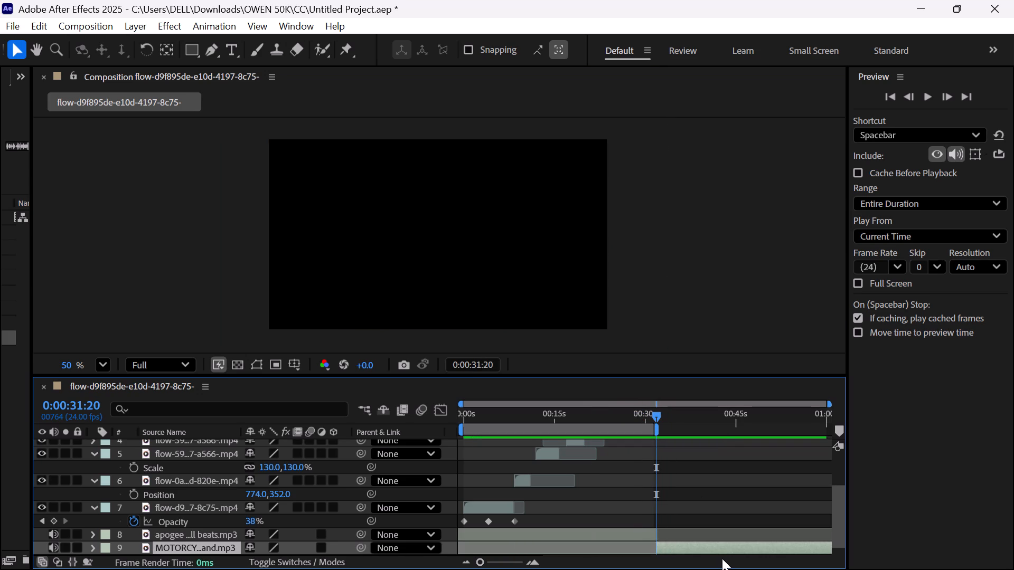
{"action": "key", "text": "Delete"}
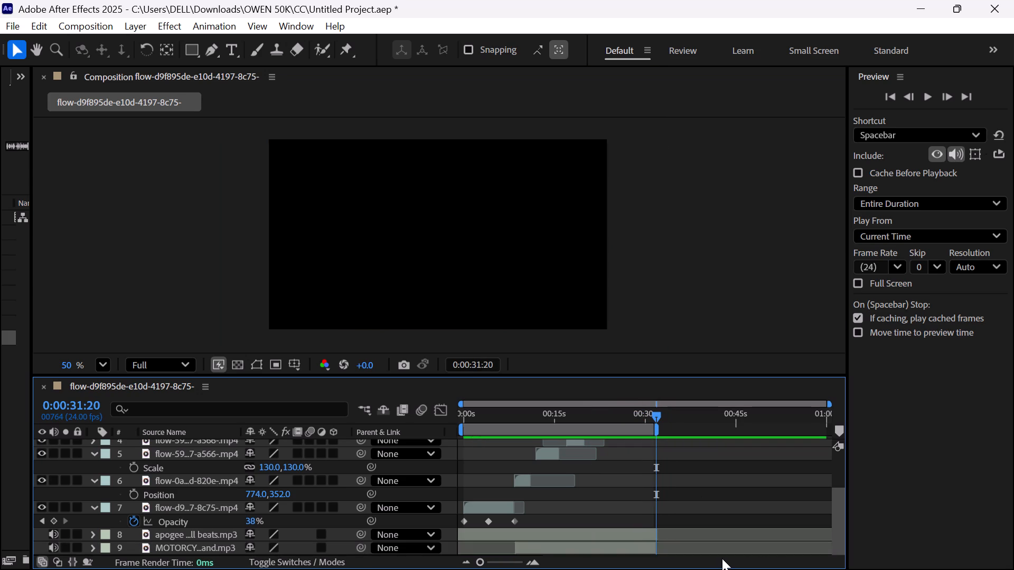
Apply the Reverb effect to the trimmed motorcycle sound layer and set its Reverb Time to 126.
{"action": "left_click_drag", "start_coordinate": [722, 558], "coordinate": [631, 532]}
{"action": "left_click_drag", "start_coordinate": [631, 532], "coordinate": [598, 547]}
{"action": "left_click", "coordinate": [598, 547]}
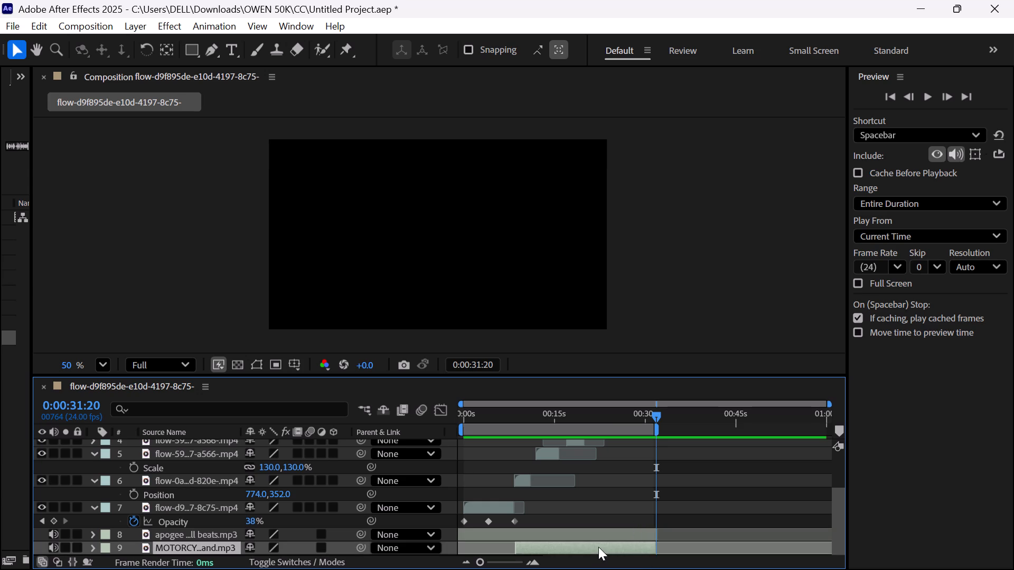
{"action": "key", "text": "ctrl+space"}
{"action": "type", "text": "rev"}
{"action": "key", "text": "Return"}
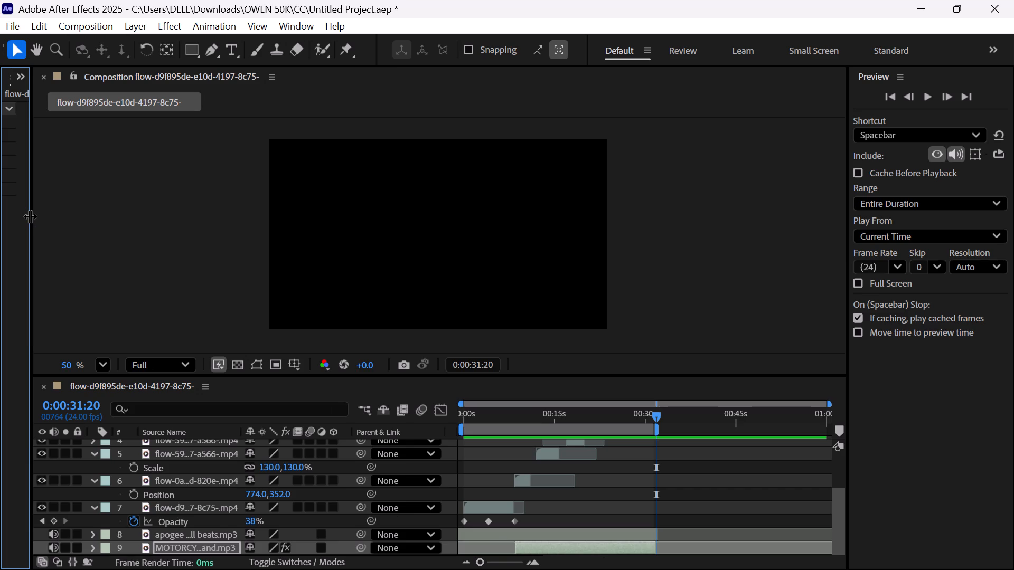
{"action": "left_click_drag", "start_coordinate": [30, 216], "coordinate": [159, 240]}
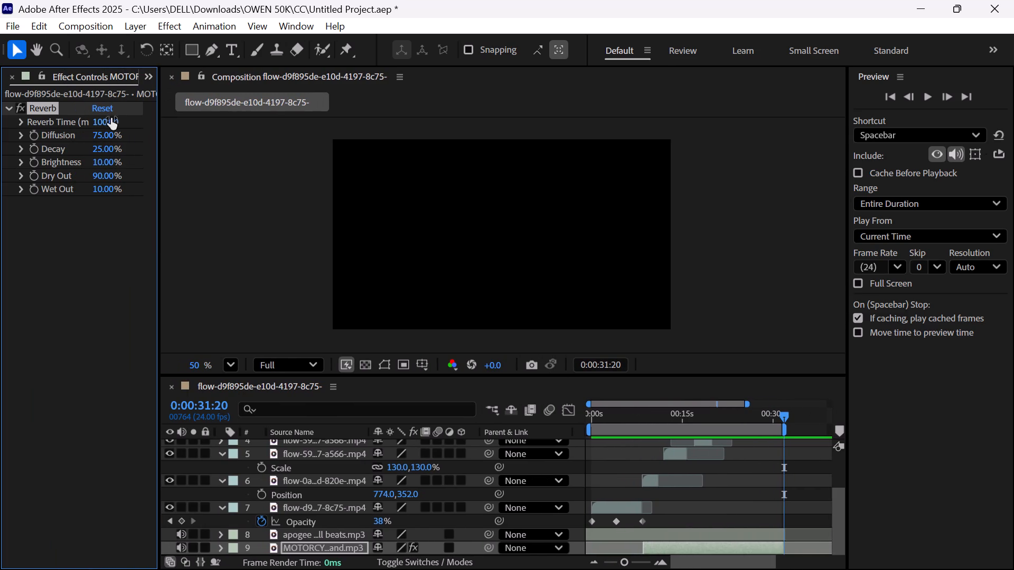
{"action": "left_click_drag", "start_coordinate": [111, 121], "coordinate": [132, 120]}
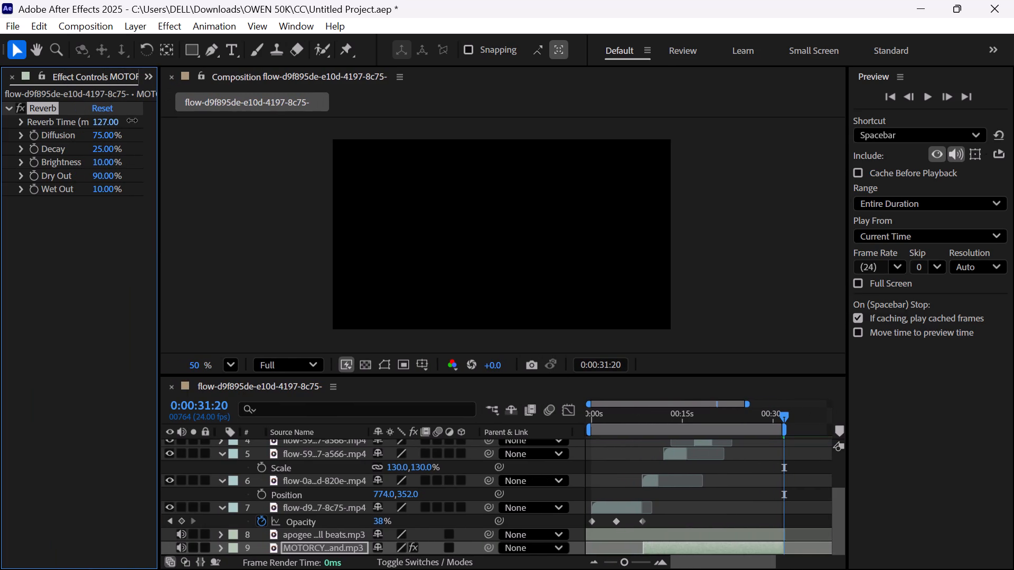
{"action": "left_click_drag", "start_coordinate": [132, 120], "coordinate": [133, 120]}
{"action": "left_click_drag", "start_coordinate": [133, 120], "coordinate": [134, 123]}
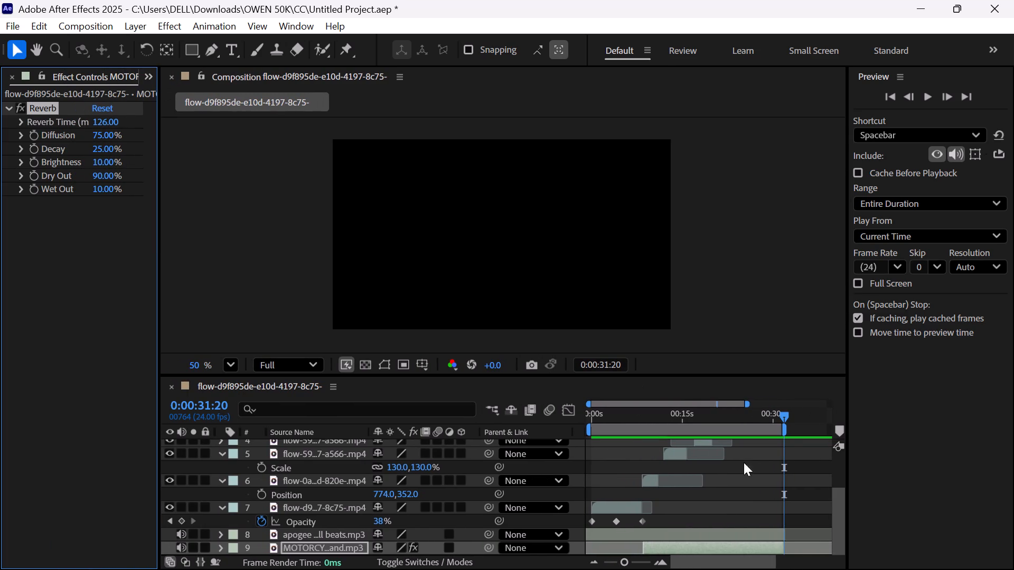
Play back the composition from 0:00:04:17 to check the motorcycle sound with reverb.
{"action": "left_click_drag", "start_coordinate": [783, 419], "coordinate": [776, 419]}
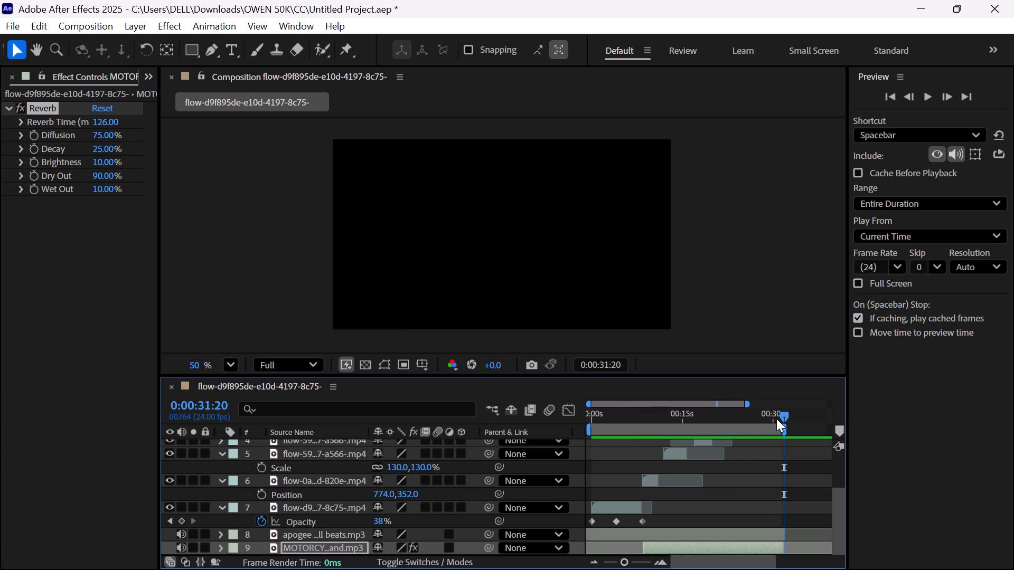
{"action": "left_click_drag", "start_coordinate": [776, 419], "coordinate": [619, 464]}
{"action": "key", "text": "space"}
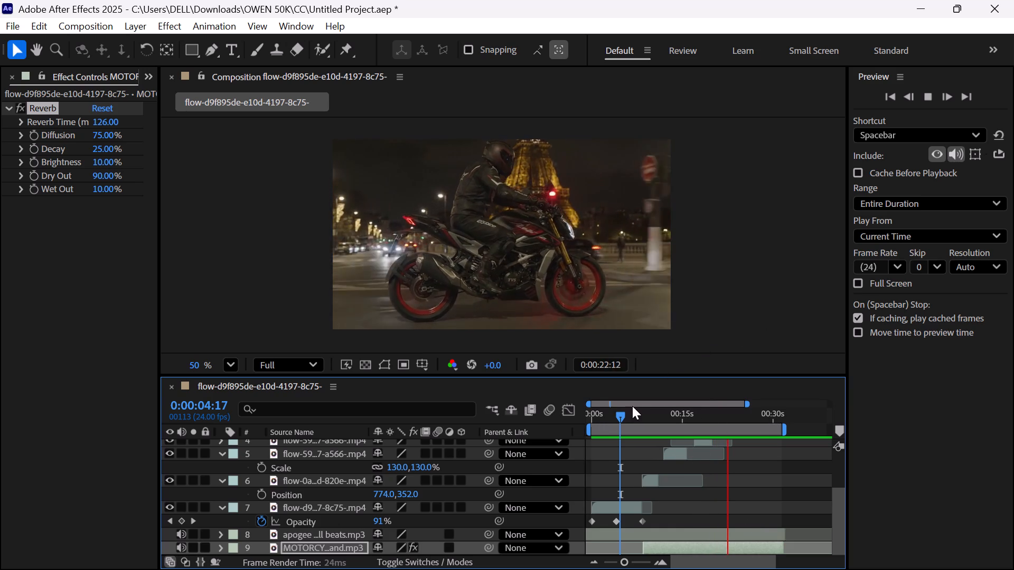
Split the motorcycle sound layer at 0:00:19:00.
{"action": "left_click_drag", "start_coordinate": [621, 412], "coordinate": [719, 416]}
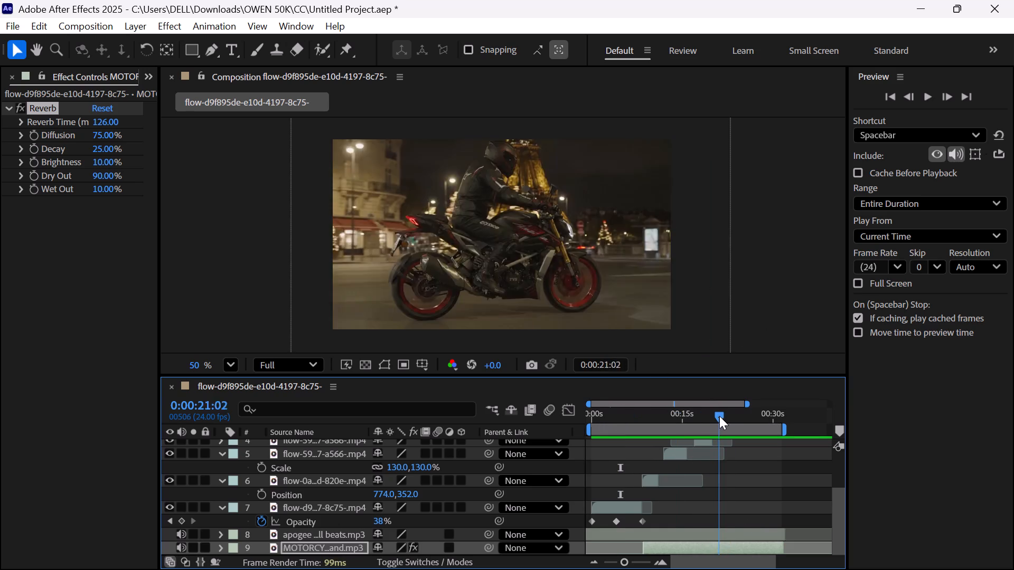
{"action": "left_click_drag", "start_coordinate": [719, 416], "coordinate": [715, 425]}
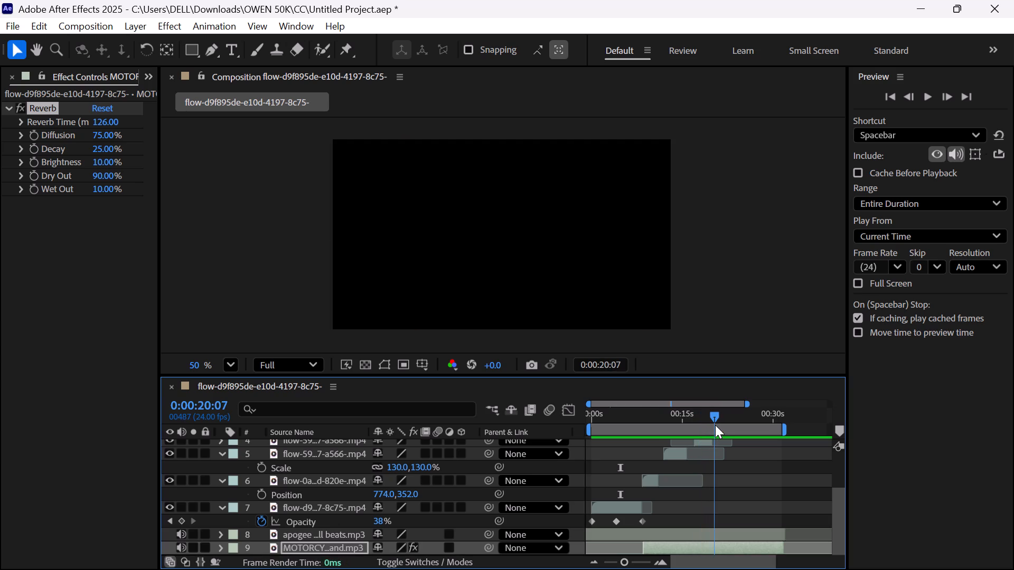
{"action": "left_click_drag", "start_coordinate": [715, 425], "coordinate": [703, 429]}
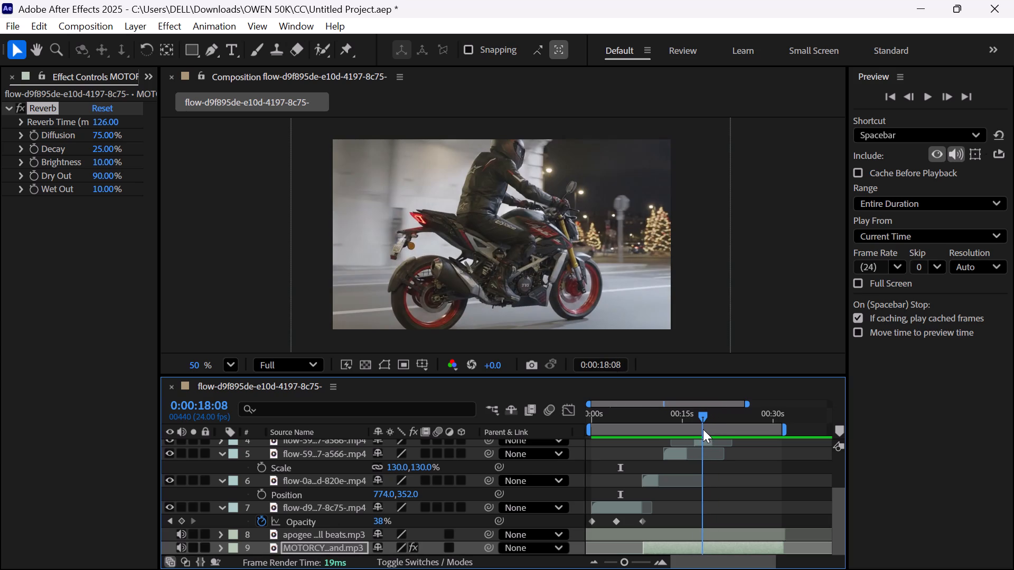
{"action": "left_click_drag", "start_coordinate": [703, 429], "coordinate": [707, 429]}
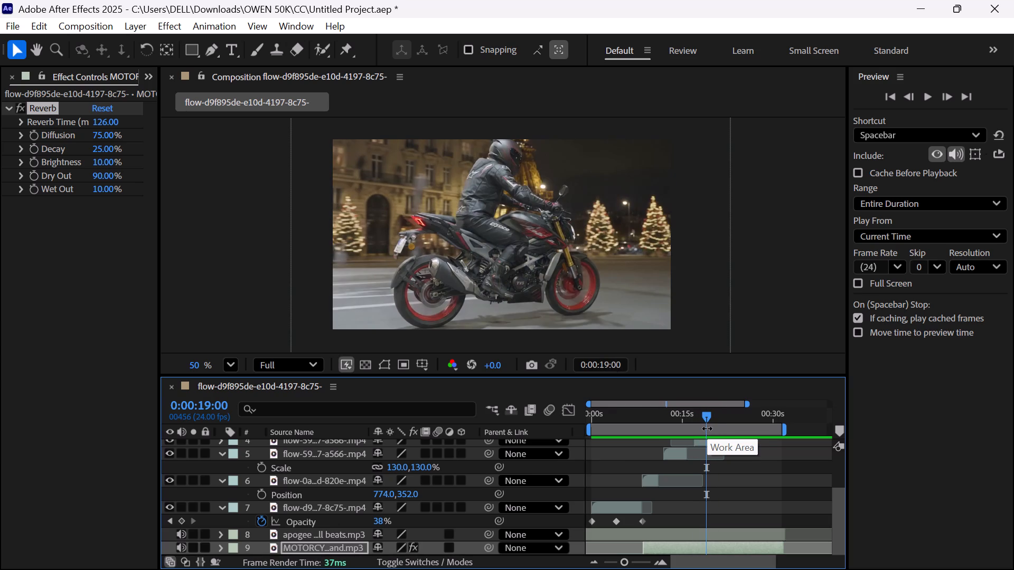
{"action": "key", "text": "ctrl+shift+d"}
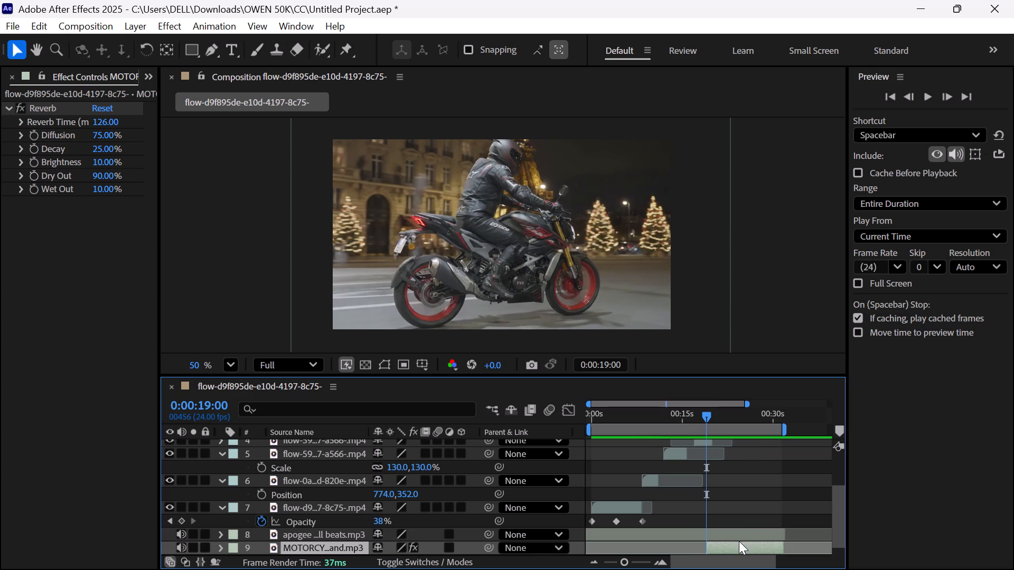
Remove the Reverb effect from the motorcycle sound segment after the 0:00:19:00 cut.
{"action": "left_click", "coordinate": [732, 547]}
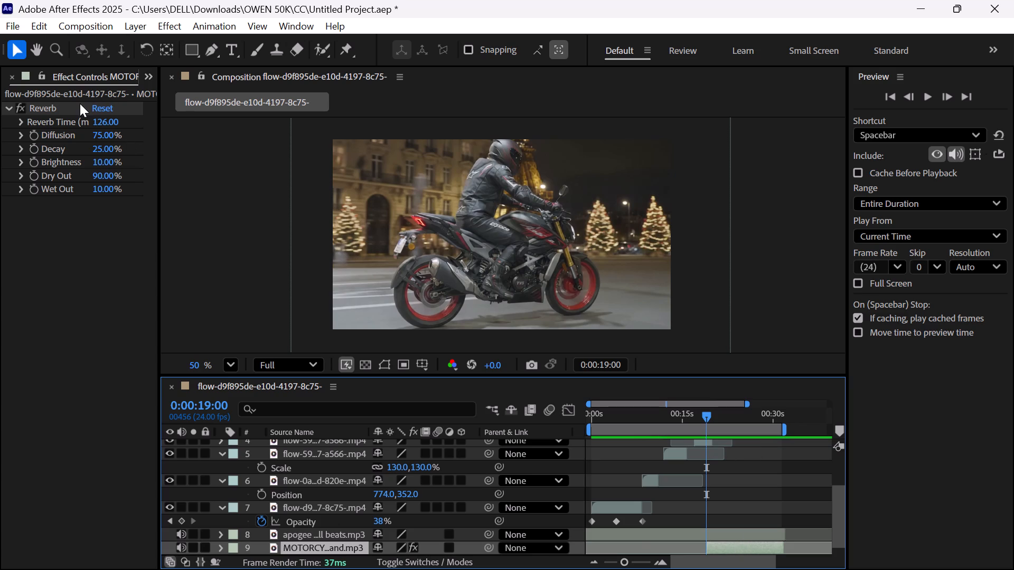
{"action": "left_click", "coordinate": [77, 106]}
{"action": "key", "text": "Delete"}
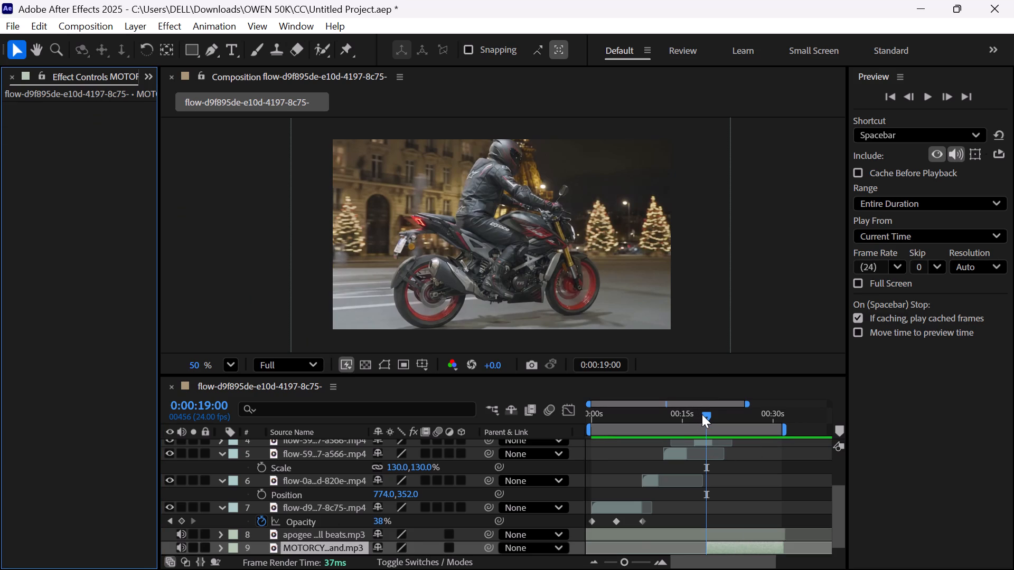
Move the playhead to 0:00:12:20 and add both motorcycle sound segments to the layer selection.
{"action": "left_click_drag", "start_coordinate": [703, 414], "coordinate": [666, 431]}
{"action": "left_click", "coordinate": [681, 349]}
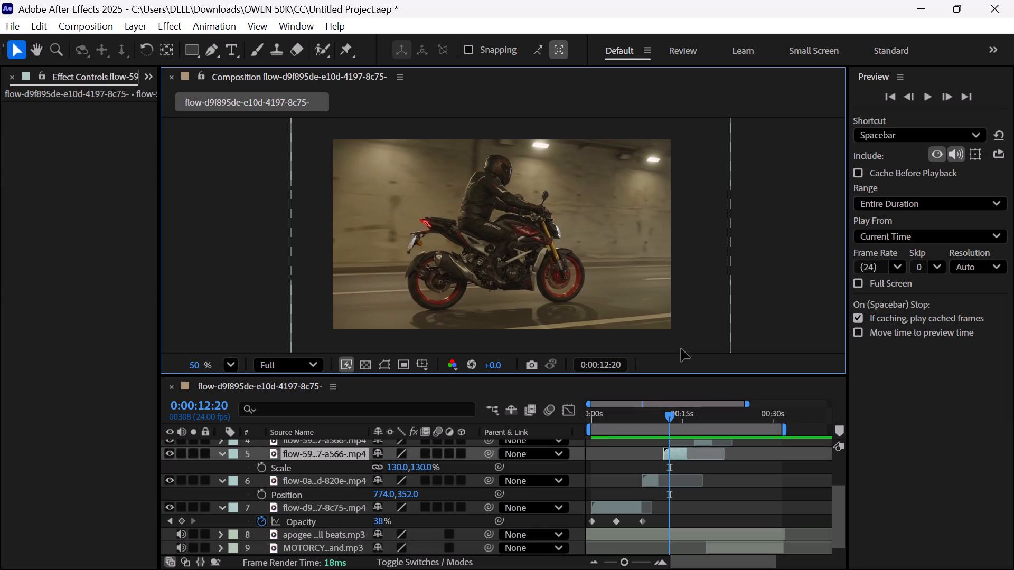
{"action": "scroll", "coordinate": [724, 497], "scroll_direction": "down", "scroll_amount": 1}
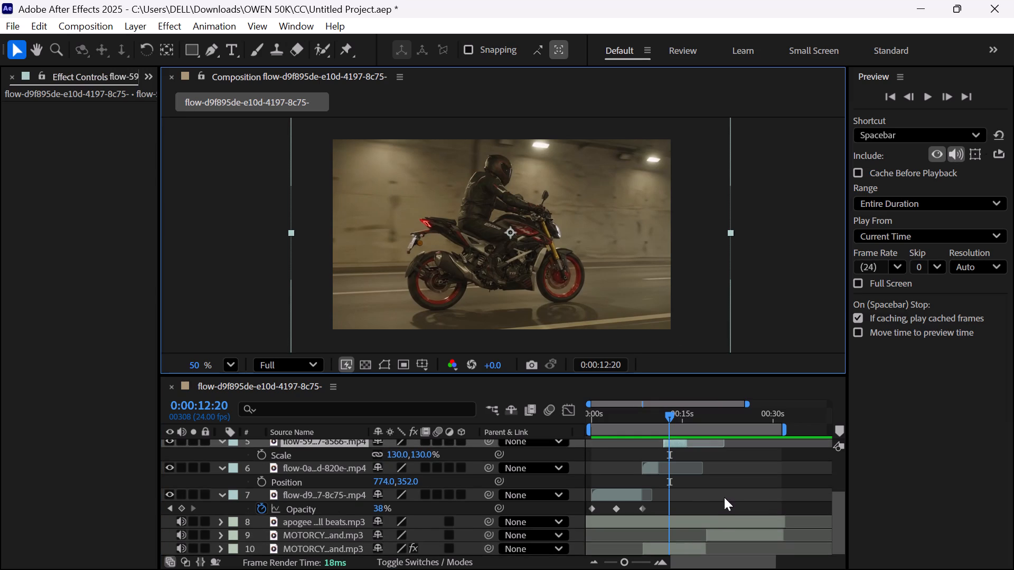
{"action": "left_click", "coordinate": [718, 533], "text": "ctrl"}
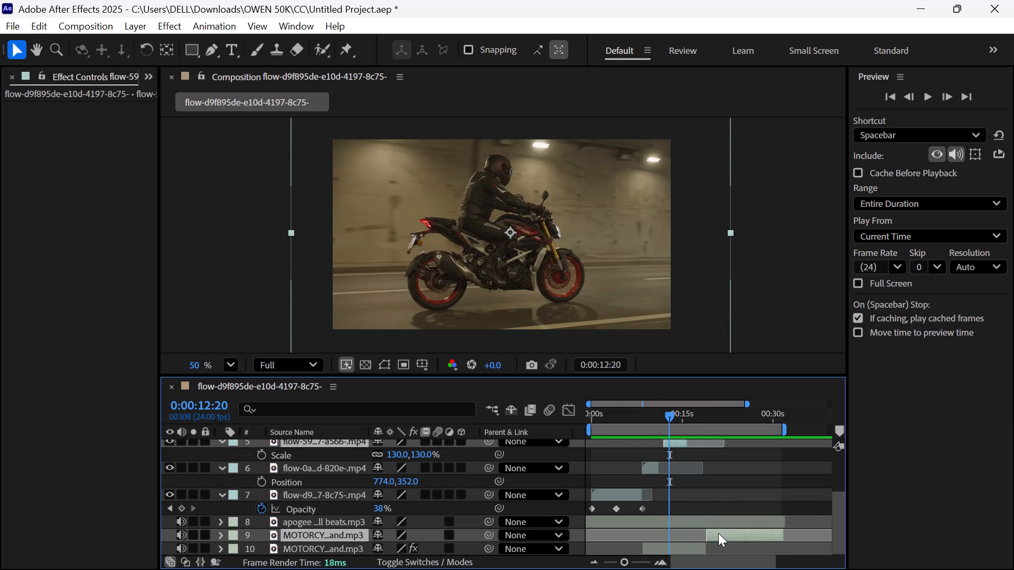
{"action": "left_click", "coordinate": [679, 550], "text": "ctrl"}
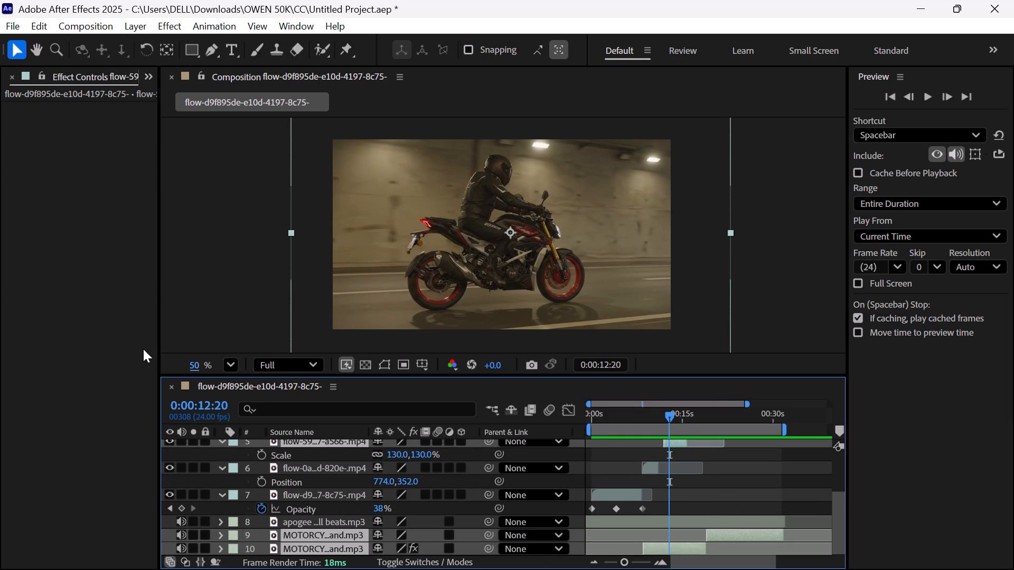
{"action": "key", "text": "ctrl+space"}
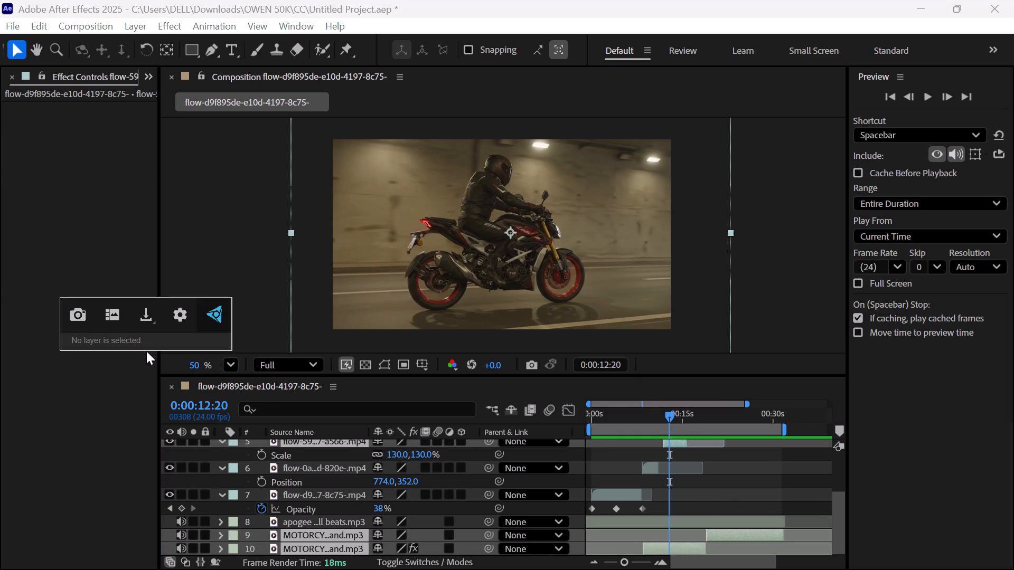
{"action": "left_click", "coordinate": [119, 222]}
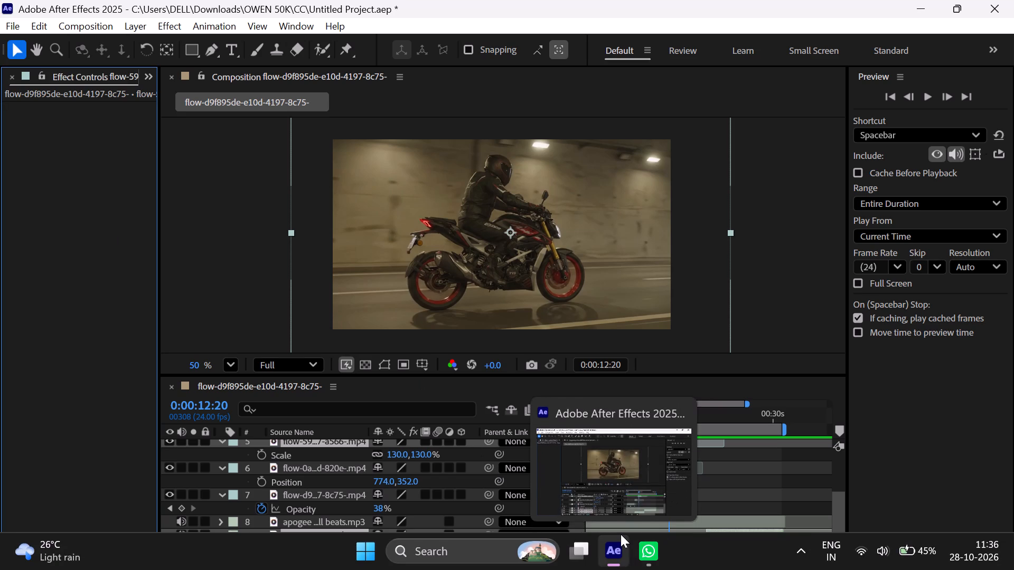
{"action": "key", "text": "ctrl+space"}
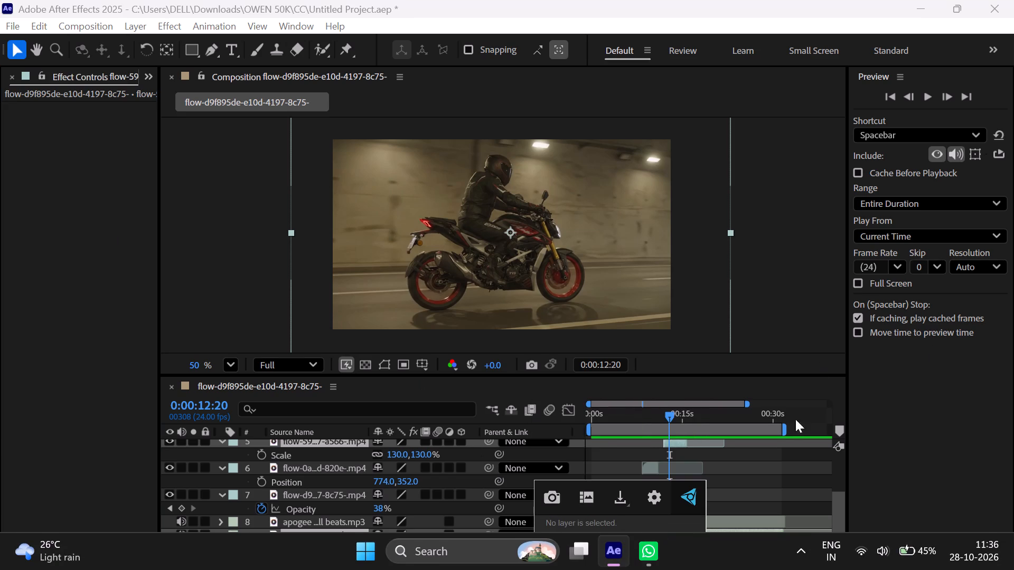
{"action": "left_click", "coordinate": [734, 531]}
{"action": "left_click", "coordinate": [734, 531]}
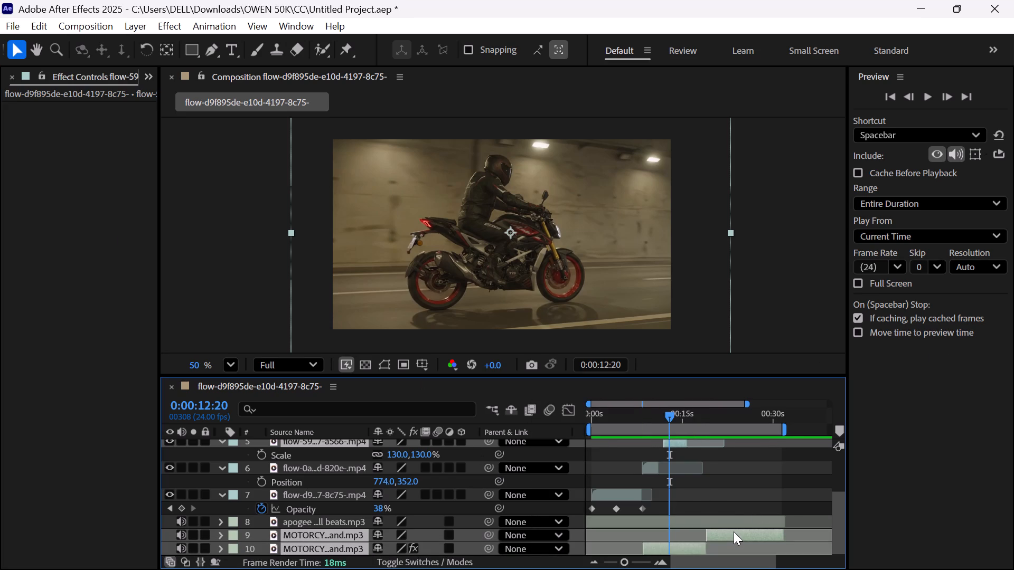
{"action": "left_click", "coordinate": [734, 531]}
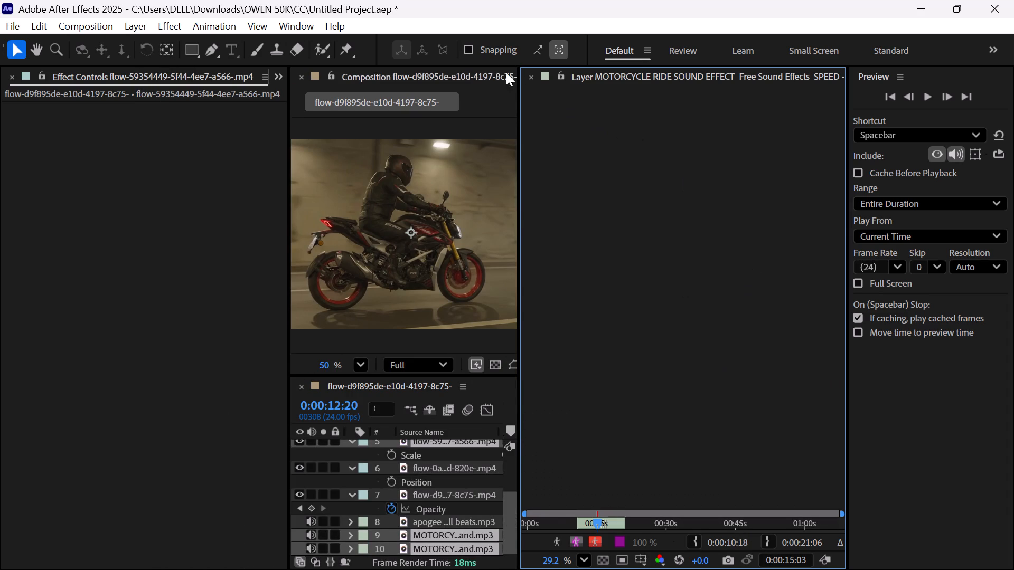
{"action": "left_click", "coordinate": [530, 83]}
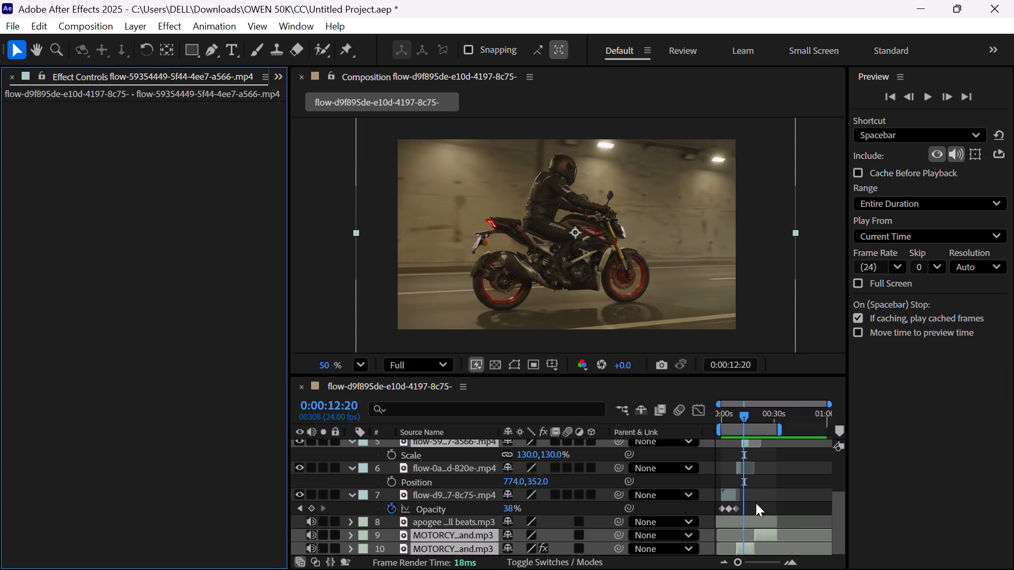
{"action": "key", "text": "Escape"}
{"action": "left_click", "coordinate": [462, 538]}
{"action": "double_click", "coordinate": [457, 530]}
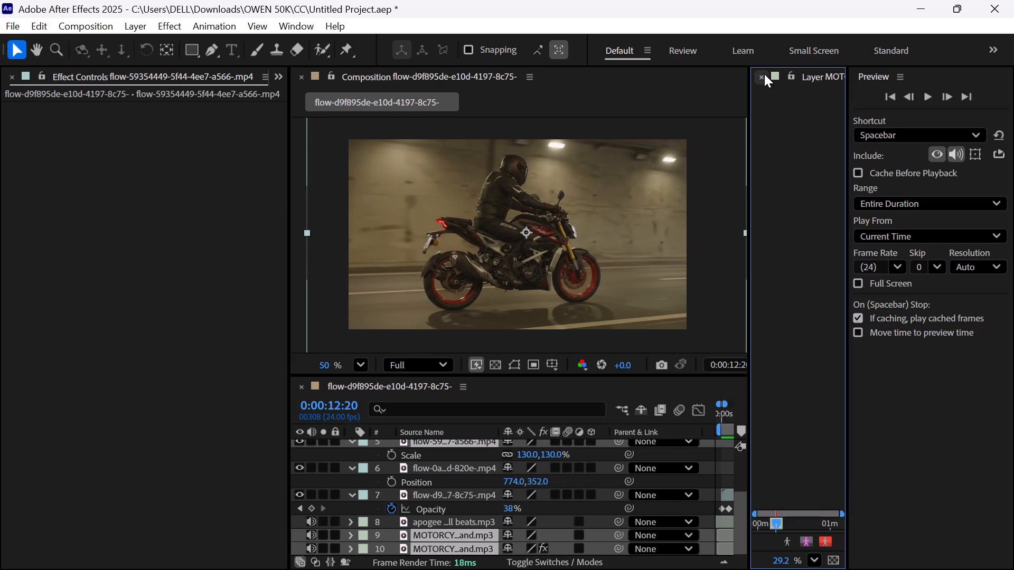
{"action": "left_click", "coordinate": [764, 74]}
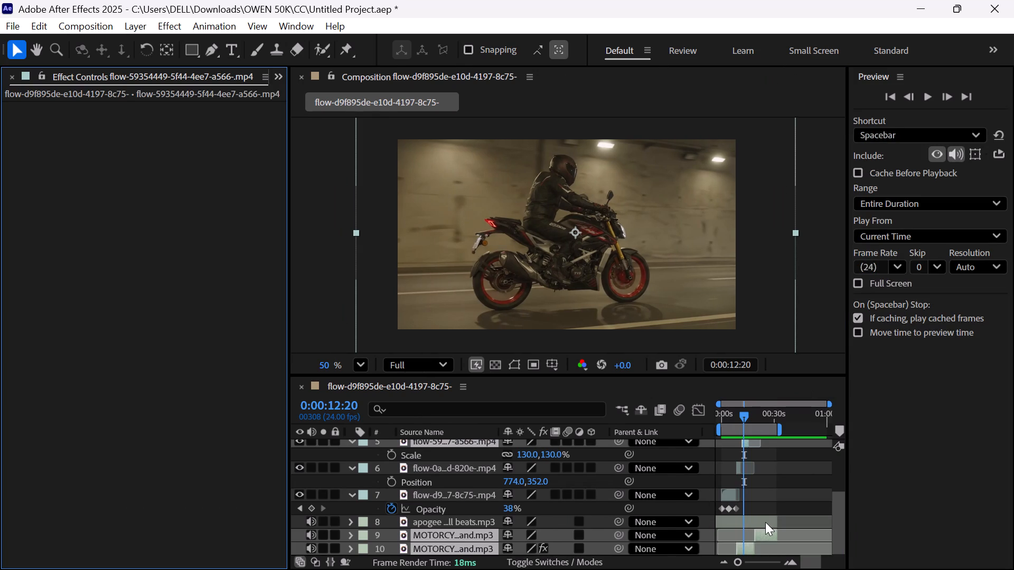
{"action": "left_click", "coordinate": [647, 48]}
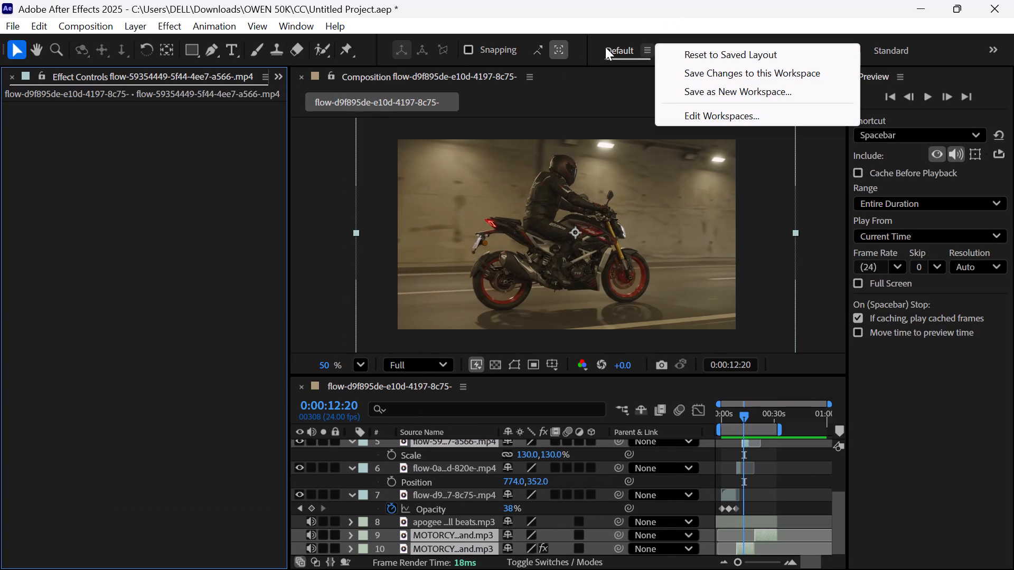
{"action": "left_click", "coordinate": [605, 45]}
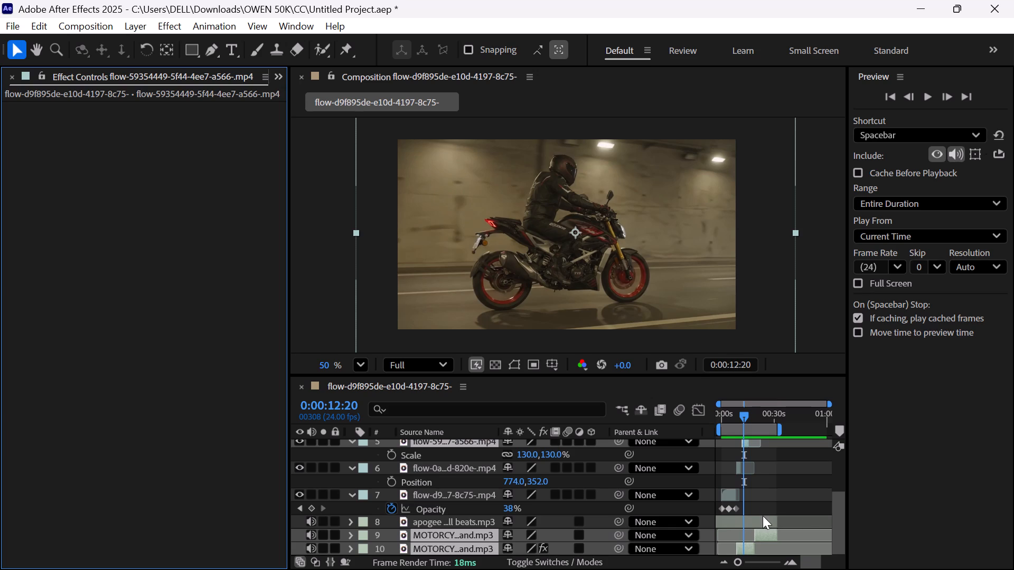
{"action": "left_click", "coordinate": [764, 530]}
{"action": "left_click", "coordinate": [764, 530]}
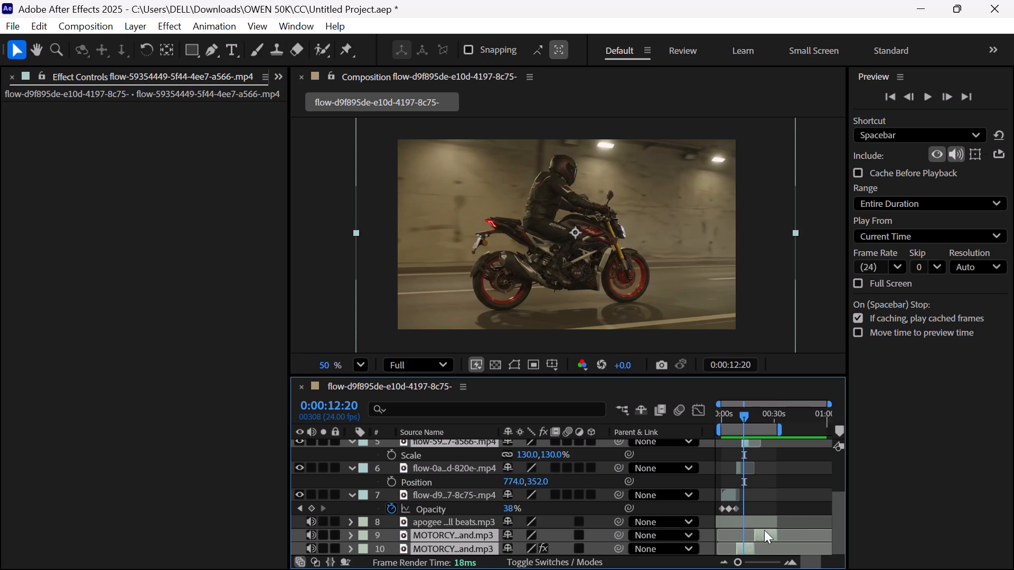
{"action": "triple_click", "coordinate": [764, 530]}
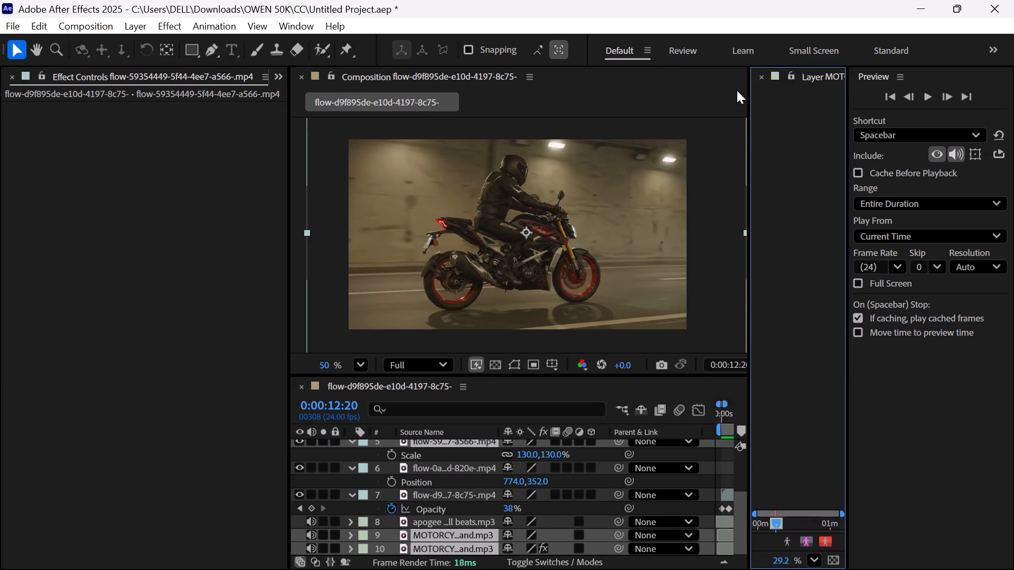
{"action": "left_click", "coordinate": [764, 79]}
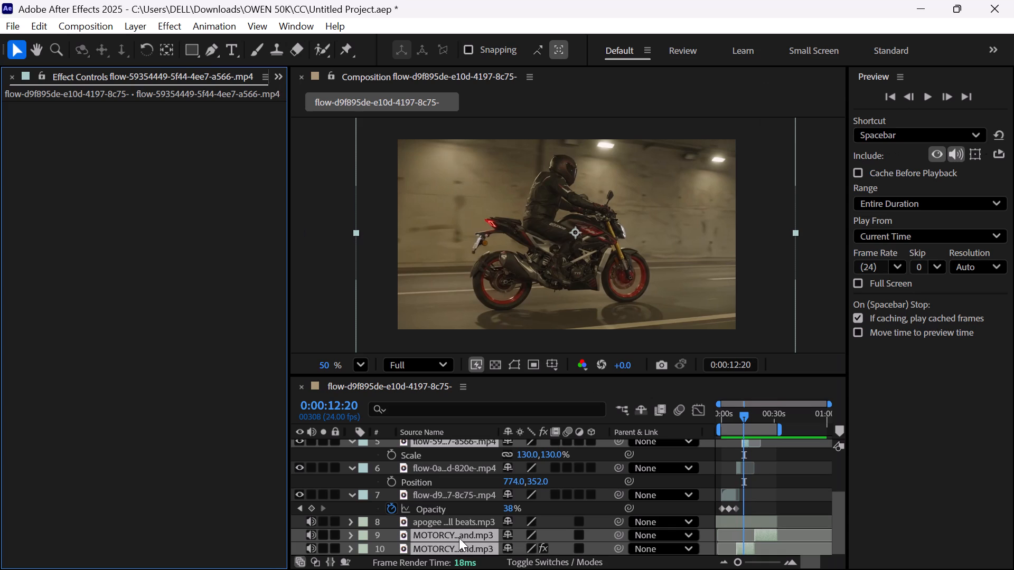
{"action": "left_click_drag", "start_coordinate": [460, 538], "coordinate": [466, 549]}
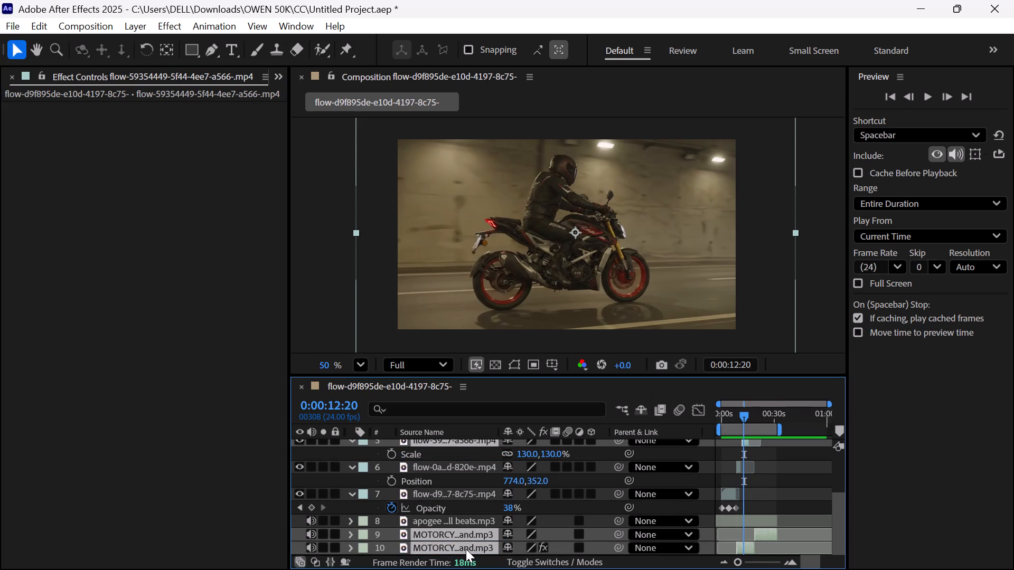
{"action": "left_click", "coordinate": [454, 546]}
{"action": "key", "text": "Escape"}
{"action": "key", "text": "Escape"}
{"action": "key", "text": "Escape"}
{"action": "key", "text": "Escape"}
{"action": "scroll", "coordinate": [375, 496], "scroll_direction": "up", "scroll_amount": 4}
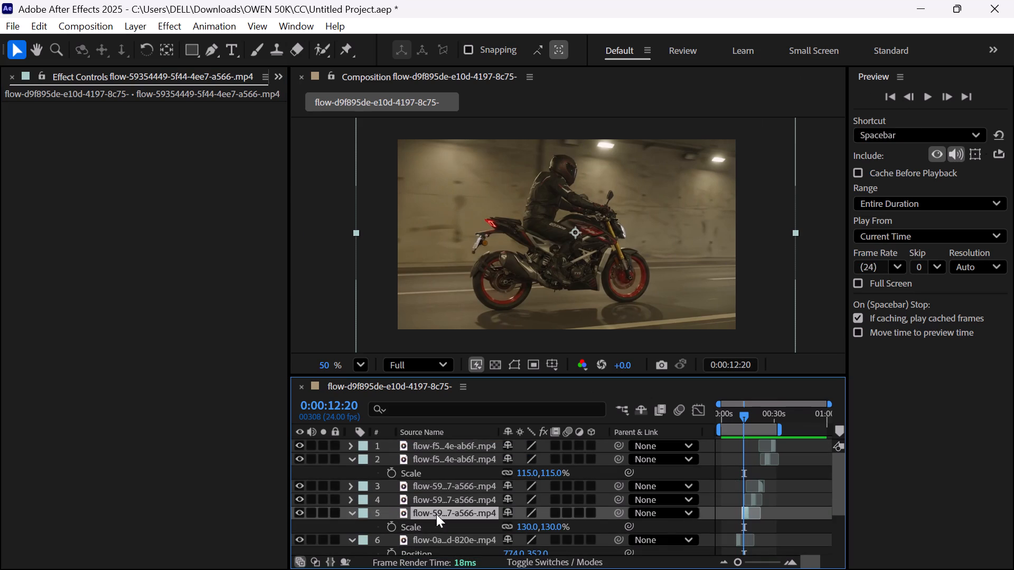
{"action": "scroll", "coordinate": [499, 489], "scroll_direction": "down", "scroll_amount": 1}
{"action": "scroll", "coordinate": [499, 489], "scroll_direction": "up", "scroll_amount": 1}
Play back the composition from 0:00:12:20 to check the sound after splitting the motorcycle layer.
{"action": "key", "text": "space"}
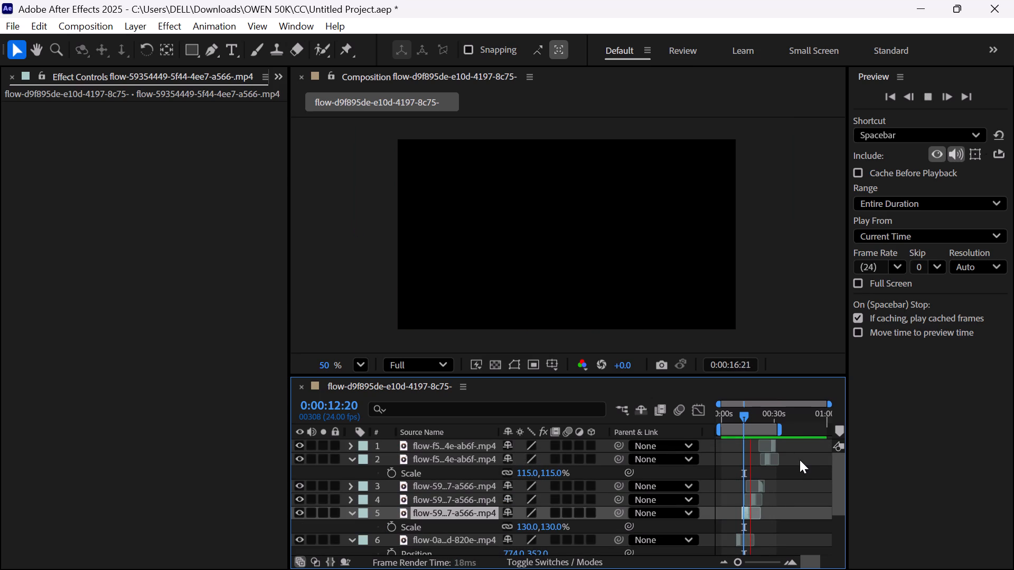
{"action": "type", "text": "fff"}
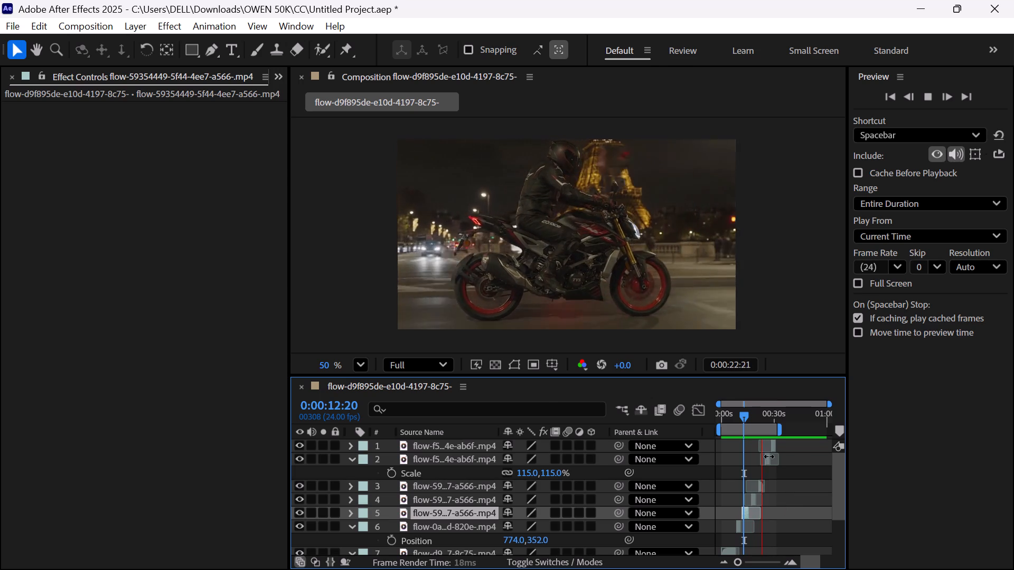
Add the Bass & Treble effect to the motorcycle sound segment that has the Reverb effect.
{"action": "left_click_drag", "start_coordinate": [392, 440], "coordinate": [568, 569]}
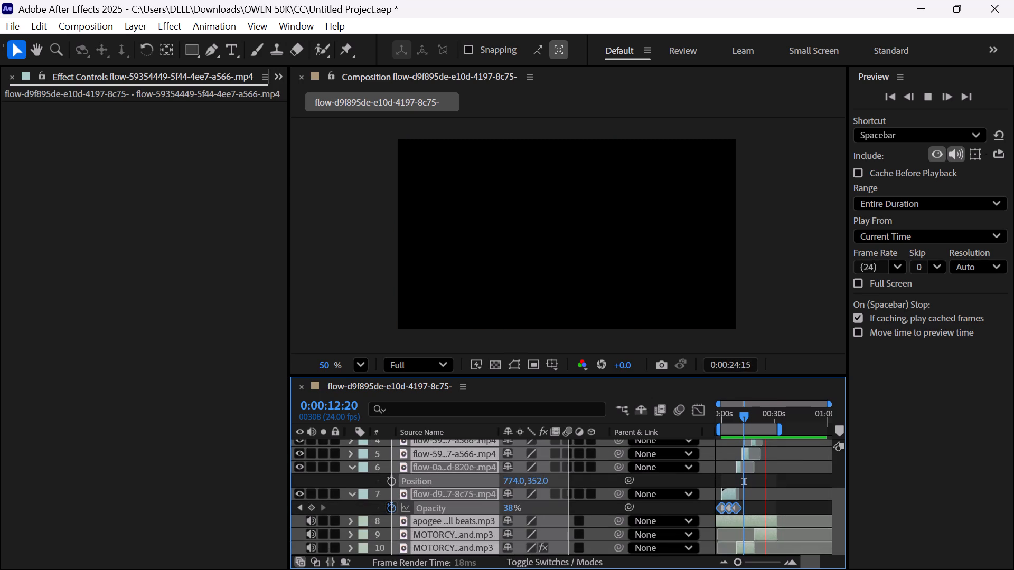
{"action": "left_click_drag", "start_coordinate": [568, 569], "coordinate": [386, 283]}
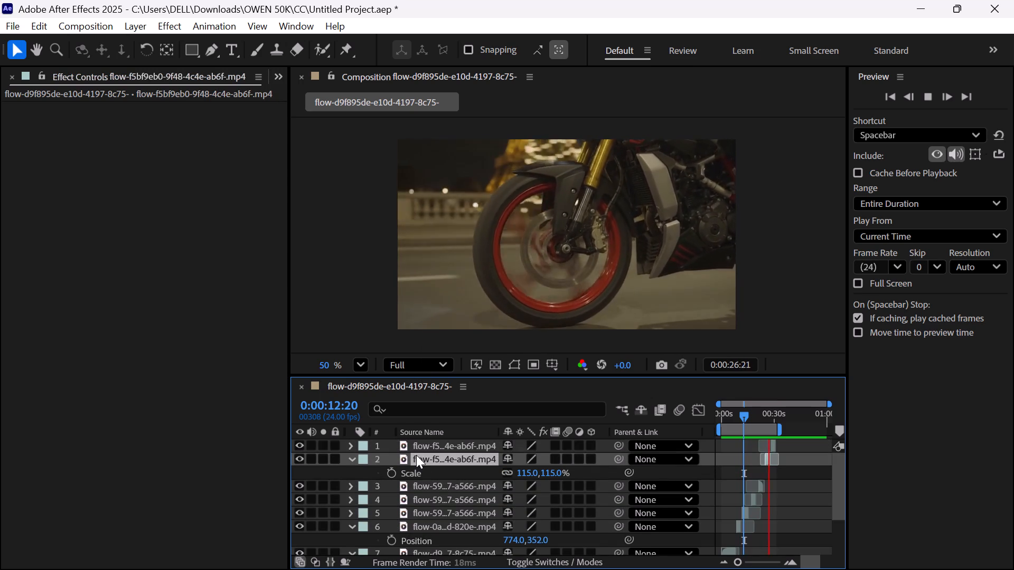
{"action": "scroll", "coordinate": [416, 455], "scroll_direction": "down", "scroll_amount": 2}
{"action": "left_click", "coordinate": [419, 527]}
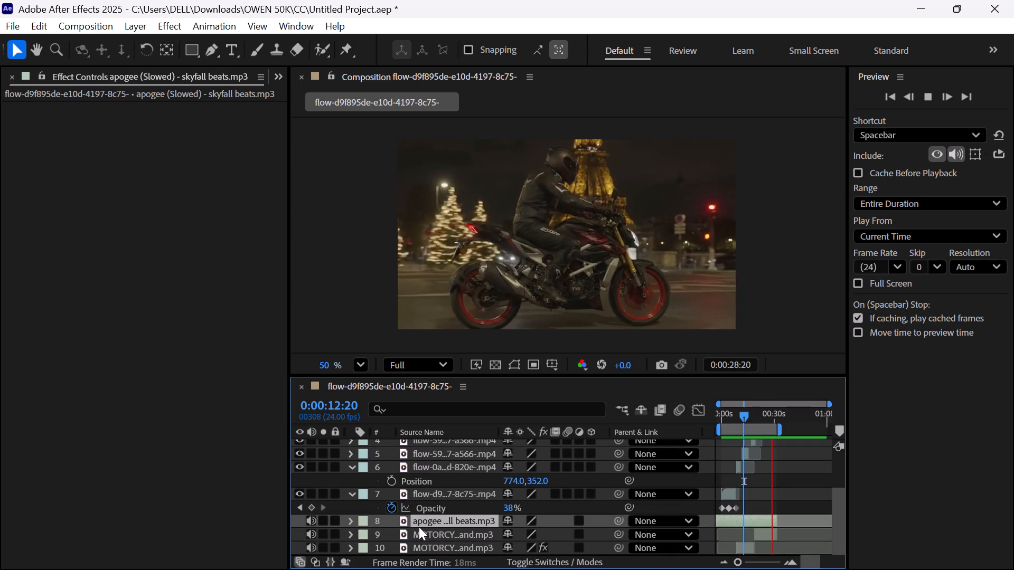
{"action": "left_click", "coordinate": [426, 540]}
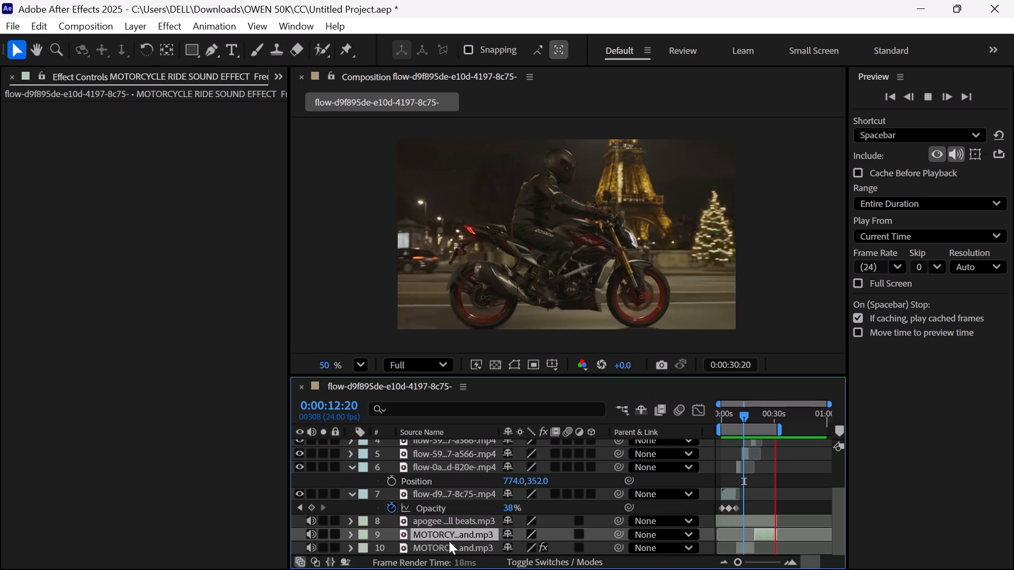
{"action": "left_click", "coordinate": [447, 545]}
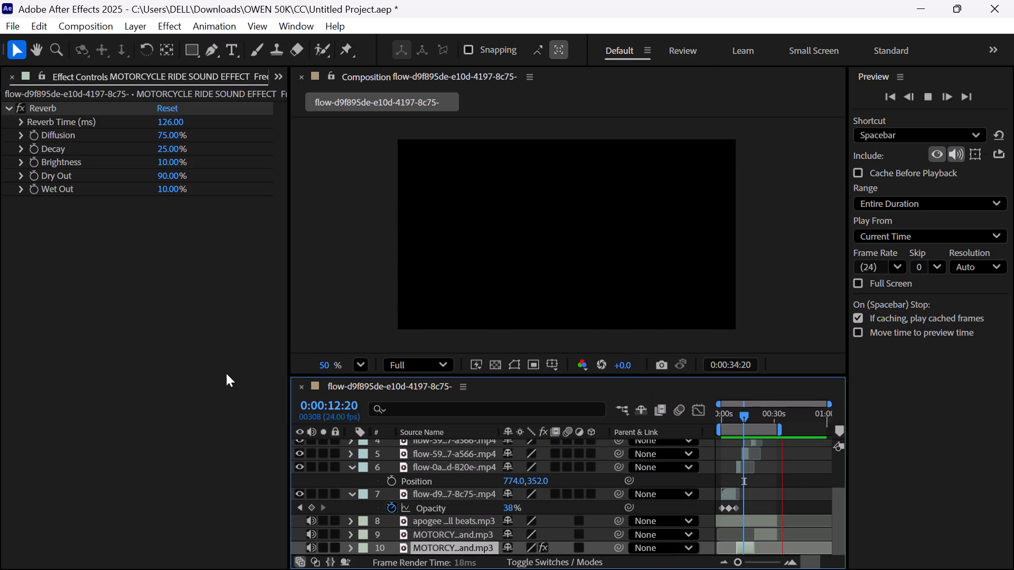
{"action": "key", "text": "ctrl+space"}
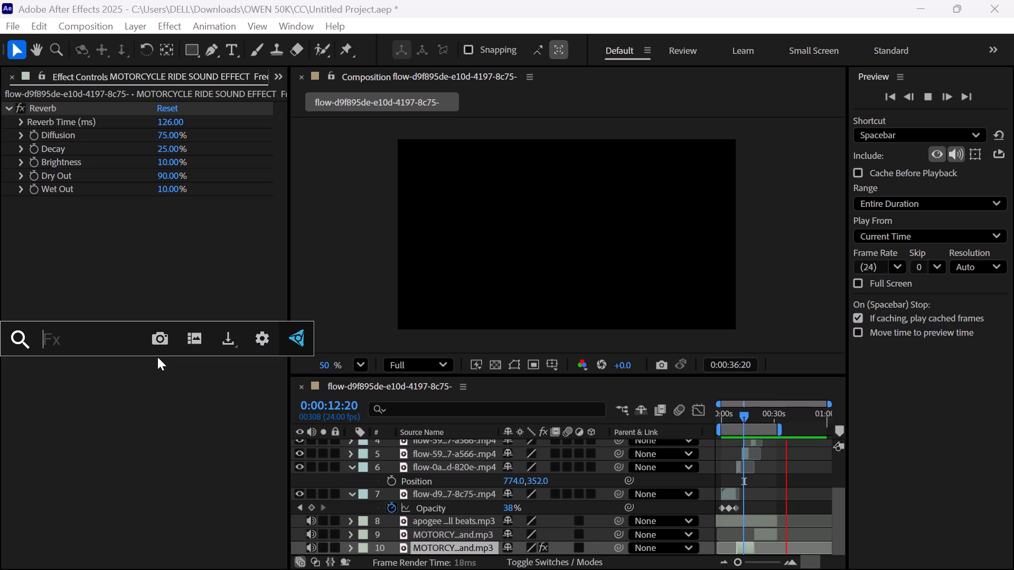
{"action": "type", "text": "bas"}
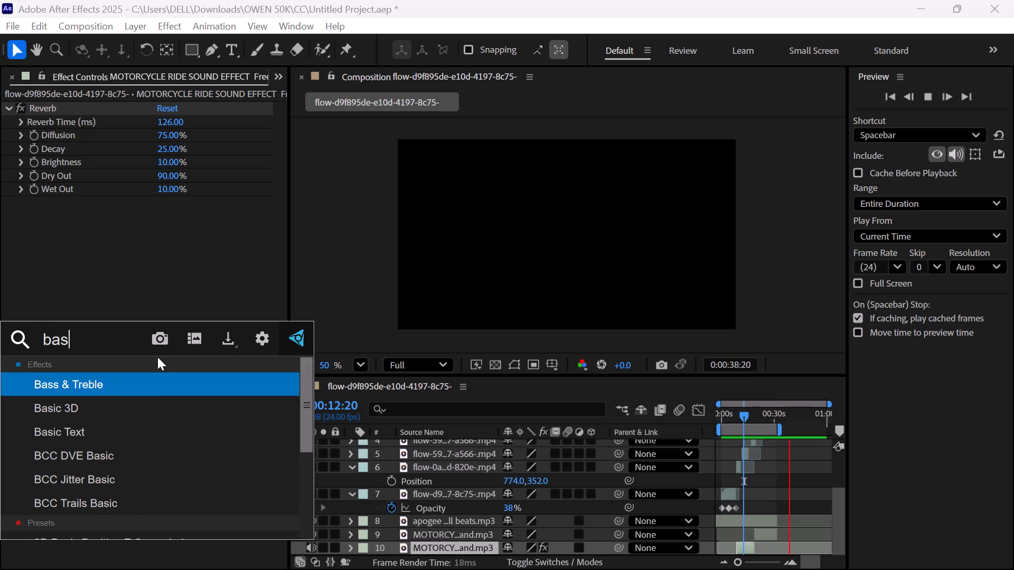
{"action": "key", "text": "Return"}
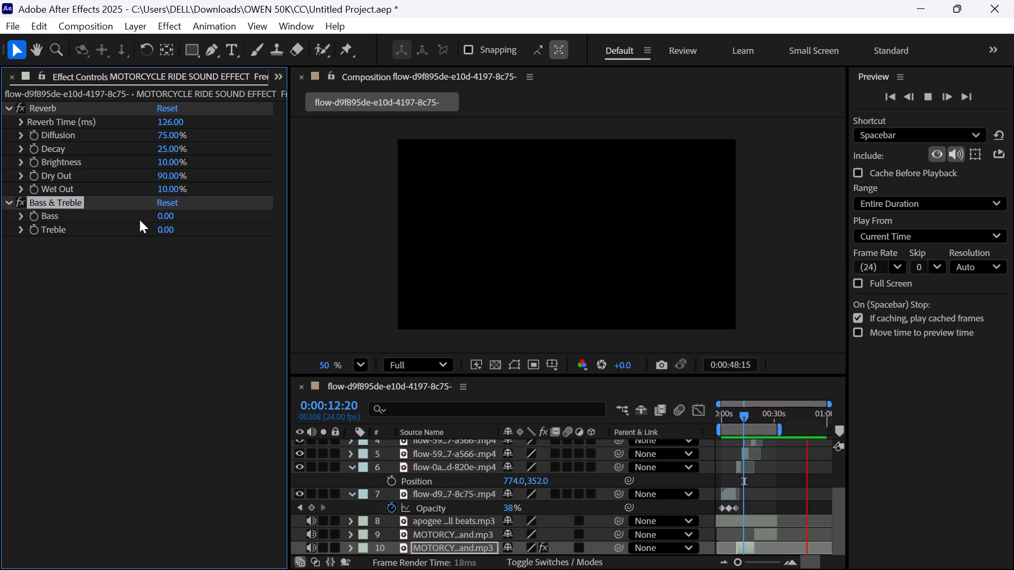
Set Bass to -76 and Treble to -61 in the motorcycle segment's Bass & Treble effect.
{"action": "key", "text": "space"}
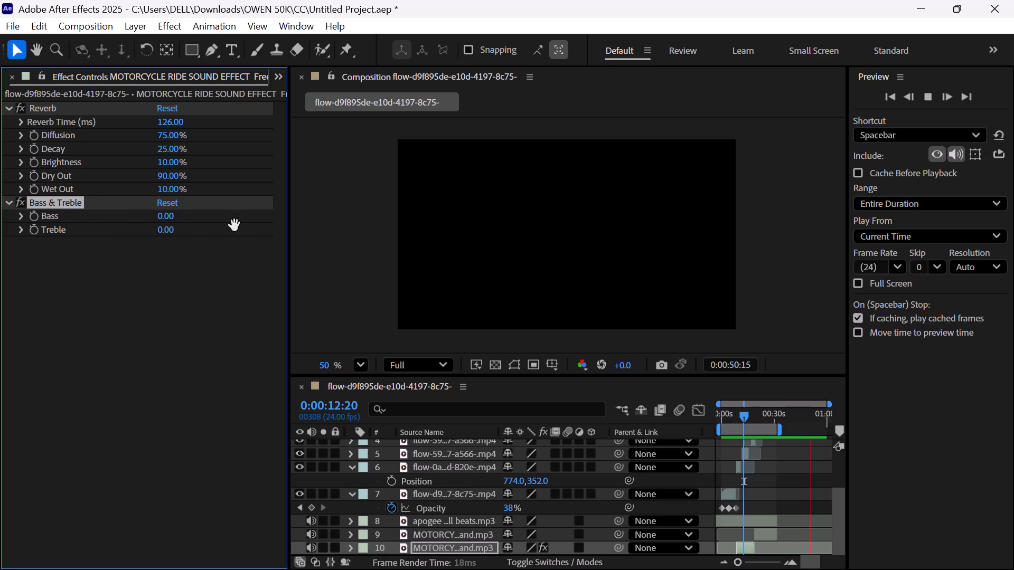
{"action": "left_click_drag", "start_coordinate": [164, 214], "coordinate": [80, 226]}
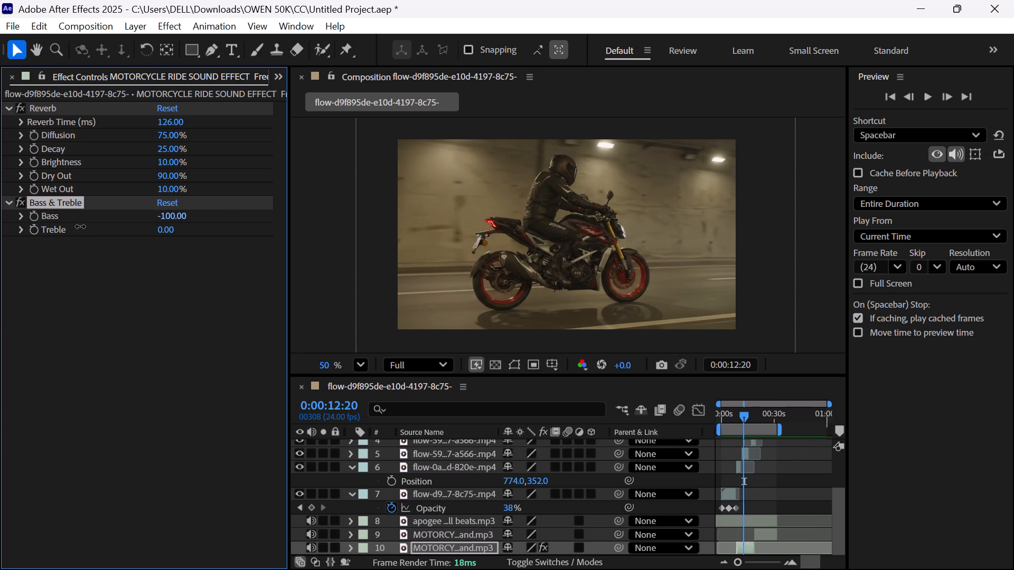
{"action": "left_click_drag", "start_coordinate": [80, 226], "coordinate": [103, 231]}
{"action": "left_click_drag", "start_coordinate": [169, 227], "coordinate": [140, 235]}
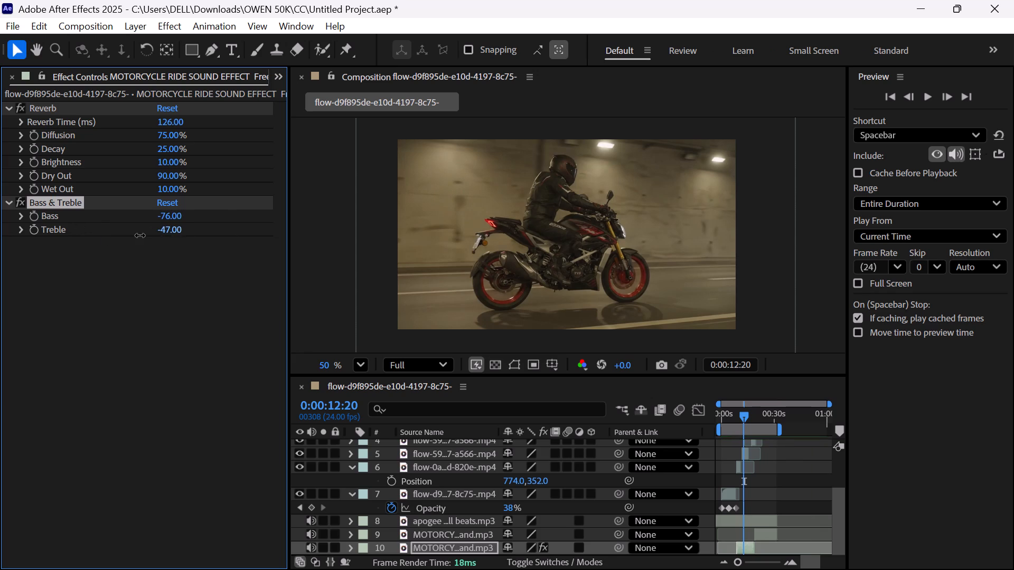
{"action": "left_click_drag", "start_coordinate": [140, 235], "coordinate": [129, 235]}
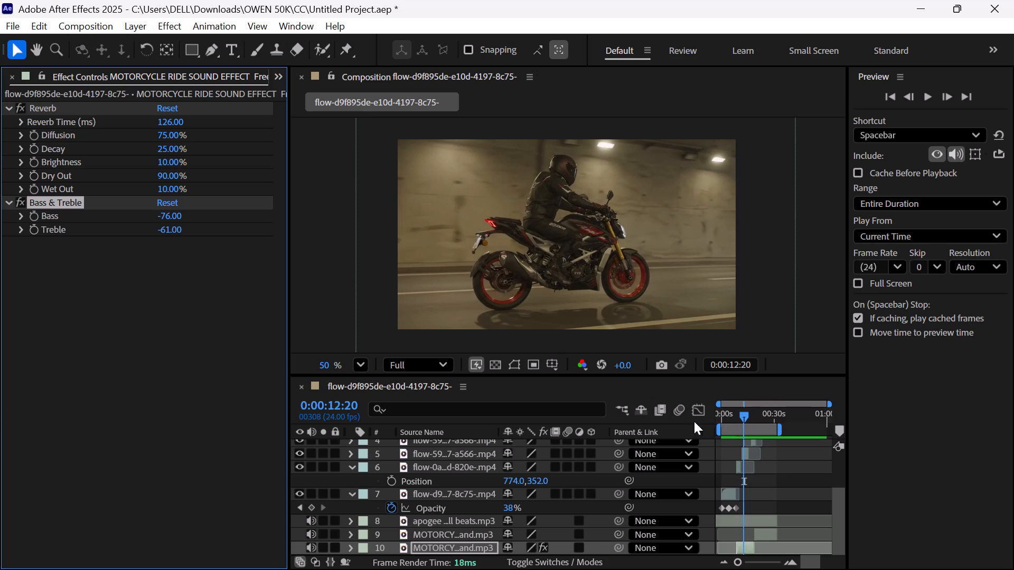
Play back the composition from 0:00:00:00 to check the sound with the Bass & Treble settings.
{"action": "left_click_drag", "start_coordinate": [746, 412], "coordinate": [661, 435]}
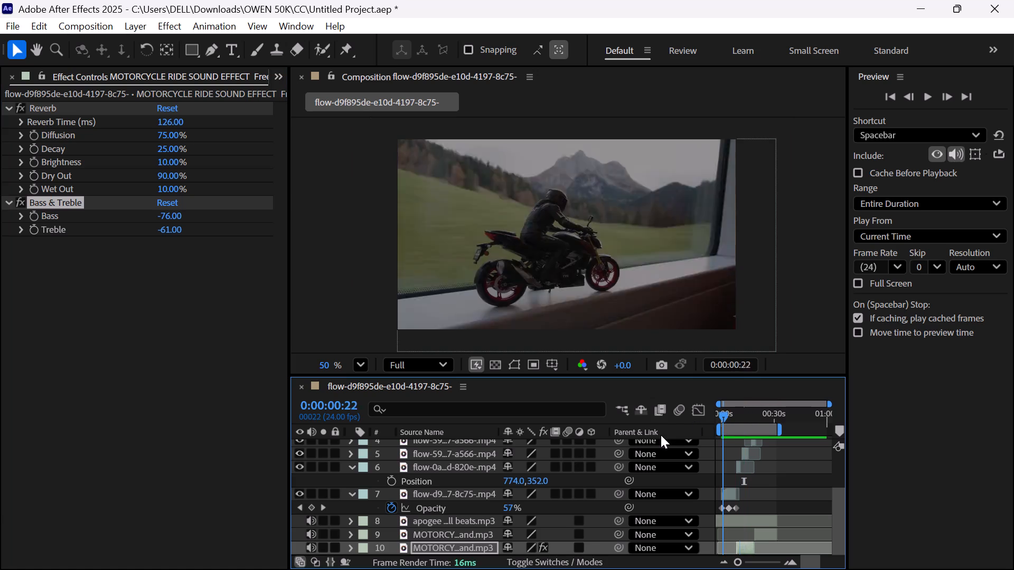
{"action": "left_click_drag", "start_coordinate": [661, 435], "coordinate": [660, 434]}
{"action": "key", "text": "space"}
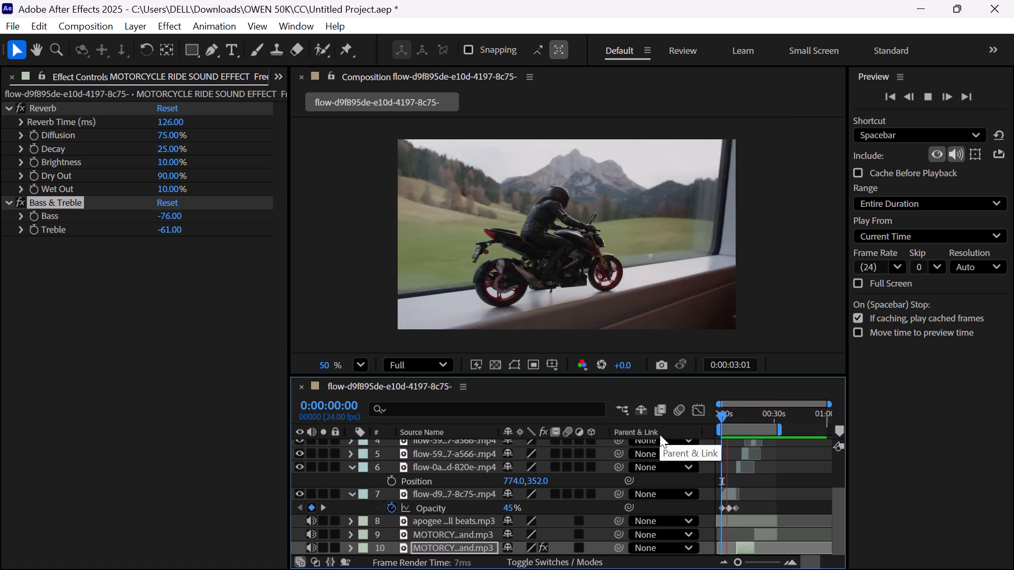
Copy the Bass & Treble effect from the motorcycle sound segment and paste it onto the apogee music layer.
{"action": "left_click_drag", "start_coordinate": [83, 290], "coordinate": [92, 218]}
{"action": "left_click_drag", "start_coordinate": [126, 270], "coordinate": [49, 207]}
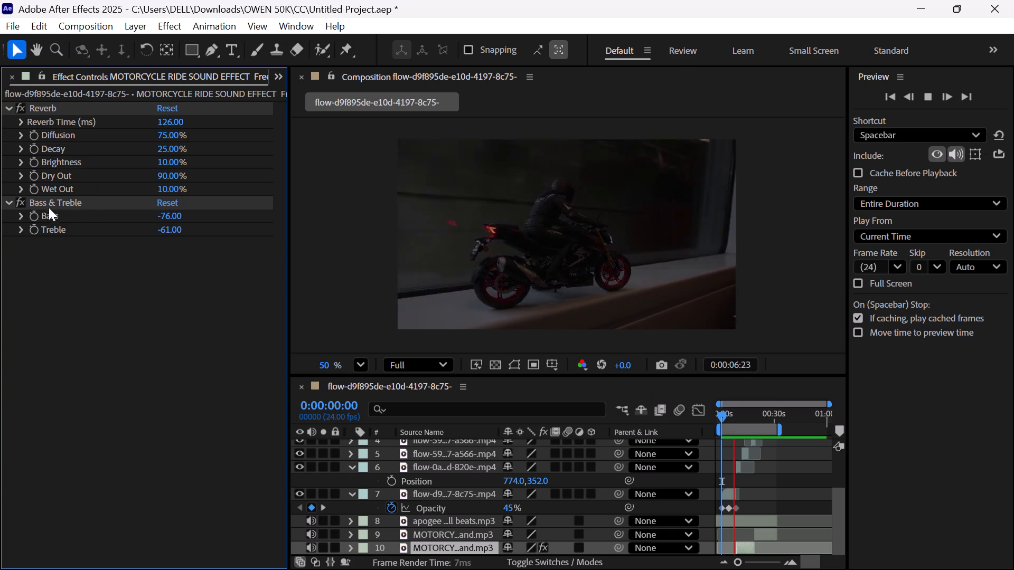
{"action": "left_click_drag", "start_coordinate": [49, 207], "coordinate": [49, 201]}
{"action": "left_click", "coordinate": [49, 201]}
{"action": "key", "text": "ctrl+c"}
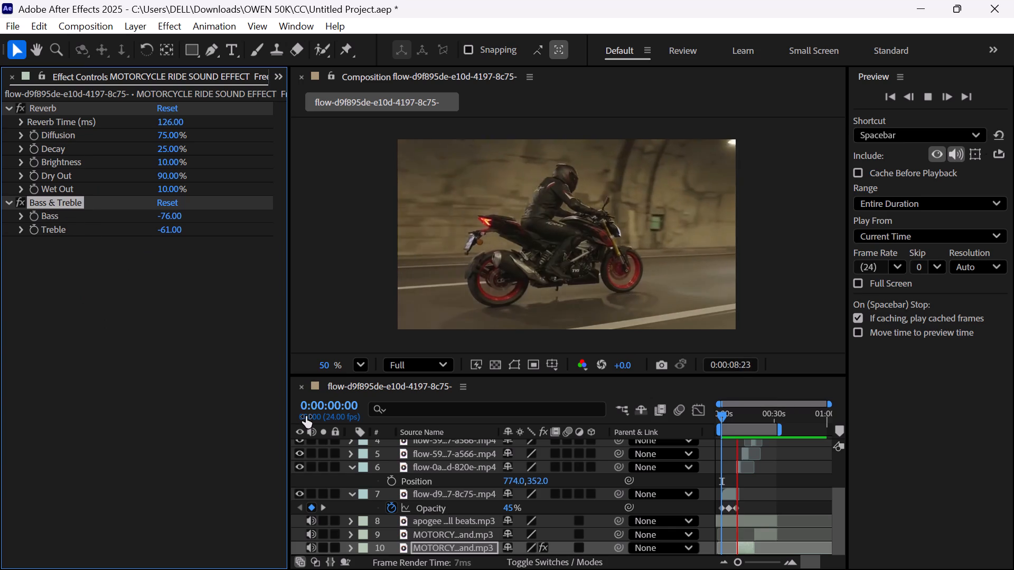
{"action": "left_click", "coordinate": [743, 521]}
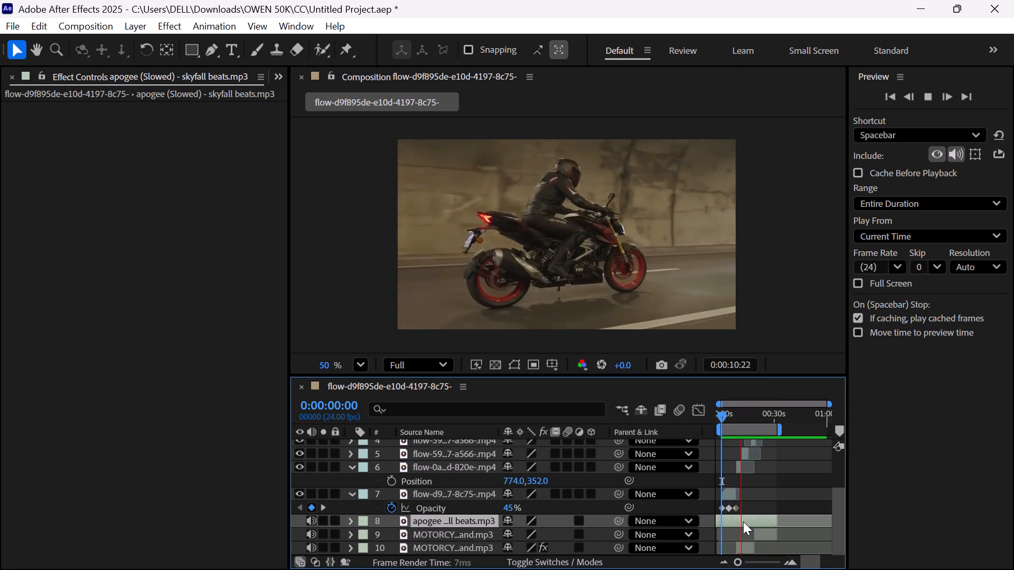
{"action": "key", "text": "ctrl+v"}
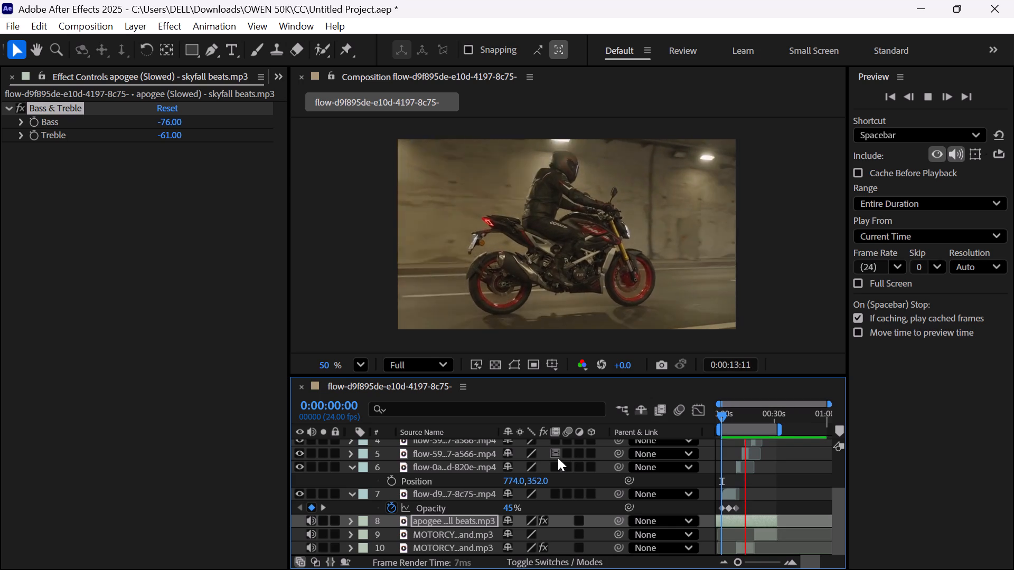
Set Bass to -48 and Treble to -41 in the apogee music layer's Bass & Treble effect.
{"action": "left_click_drag", "start_coordinate": [163, 119], "coordinate": [170, 118]}
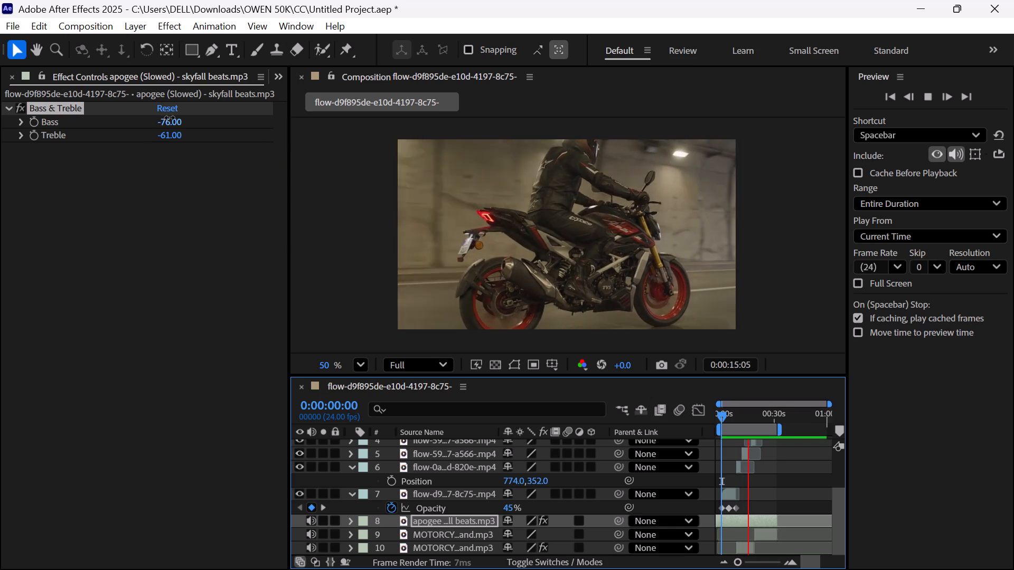
{"action": "left_click_drag", "start_coordinate": [170, 118], "coordinate": [183, 117]}
{"action": "left_click_drag", "start_coordinate": [168, 130], "coordinate": [184, 130]}
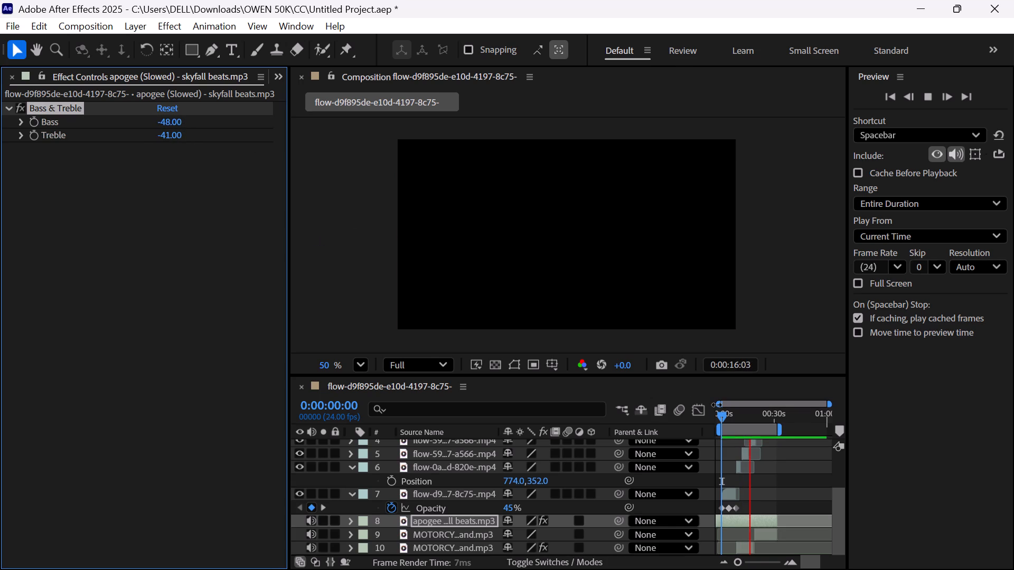
Play back the composition from 0:00:00:00 to check the apogee music and motorcycle sound together.
{"action": "left_click_drag", "start_coordinate": [720, 413], "coordinate": [607, 438]}
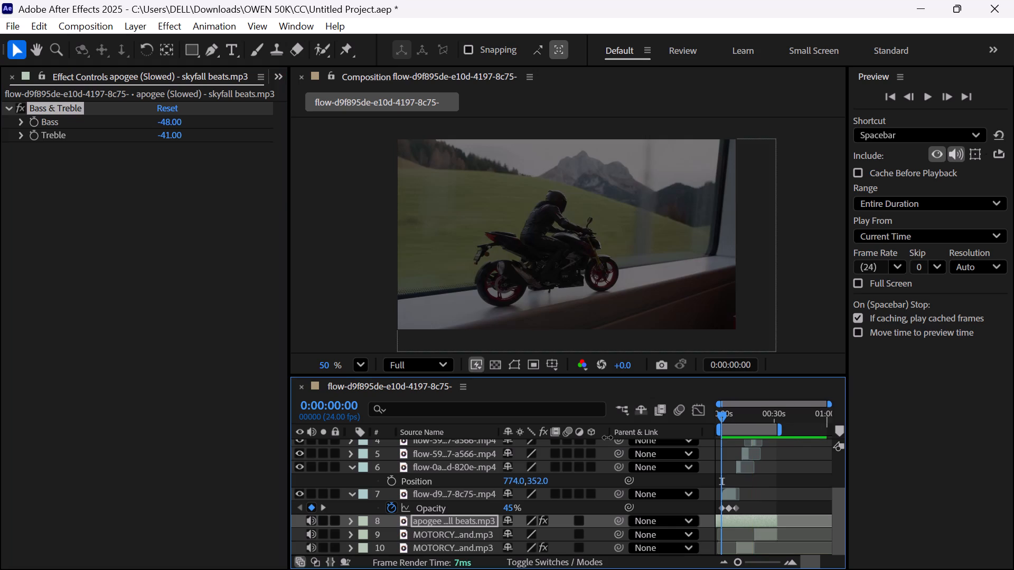
{"action": "key", "text": "space"}
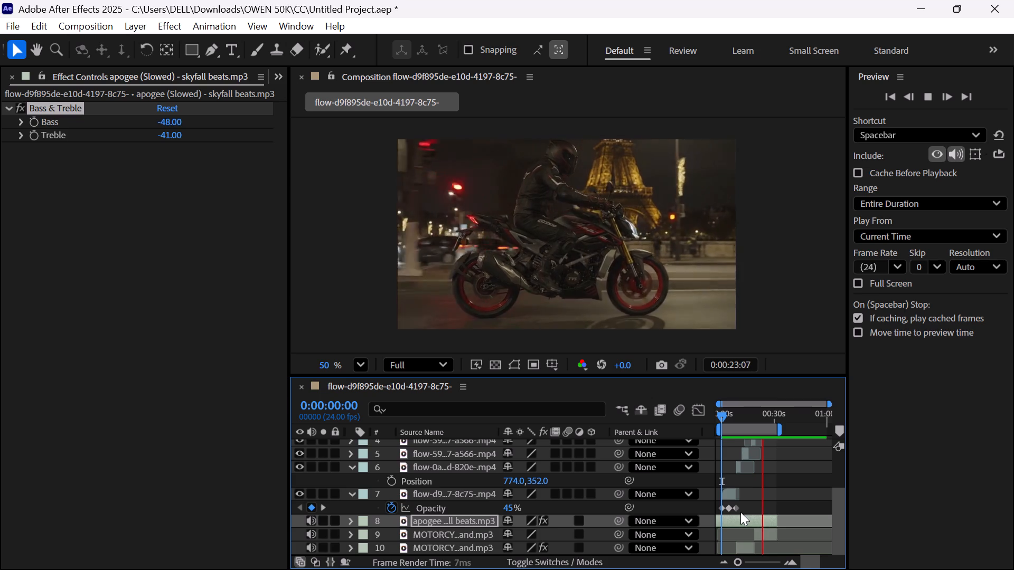
{"action": "scroll", "coordinate": [740, 512], "scroll_direction": "down", "scroll_amount": 1}
{"action": "left_click", "coordinate": [761, 539]}
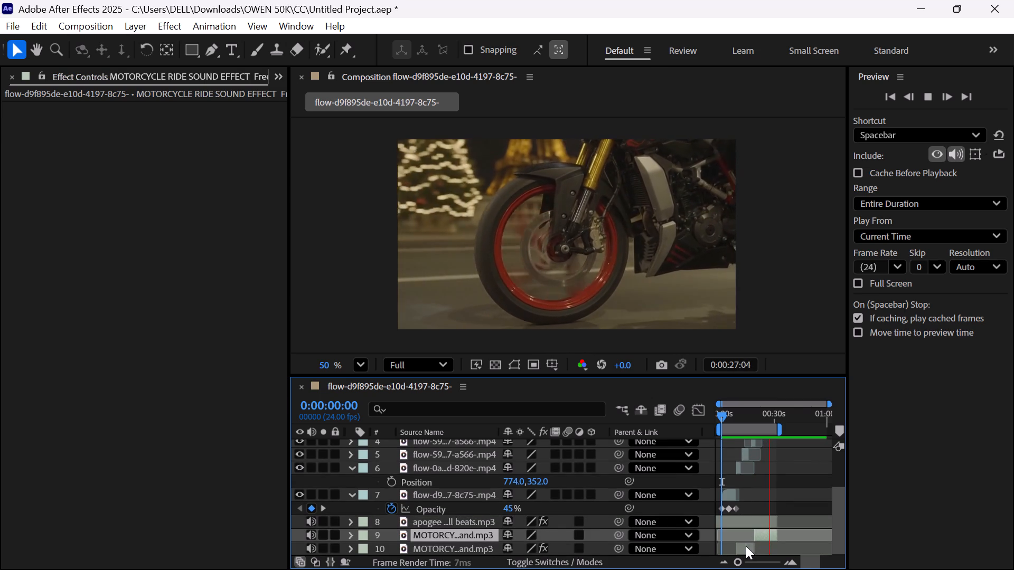
{"action": "scroll", "coordinate": [701, 502], "scroll_direction": "down", "scroll_amount": 1}
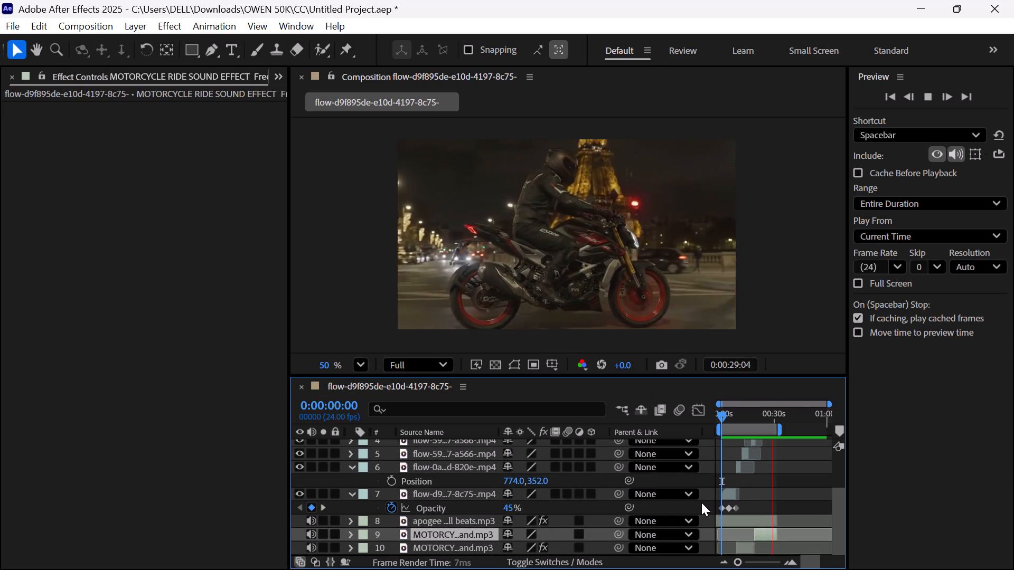
{"action": "left_click", "coordinate": [743, 550]}
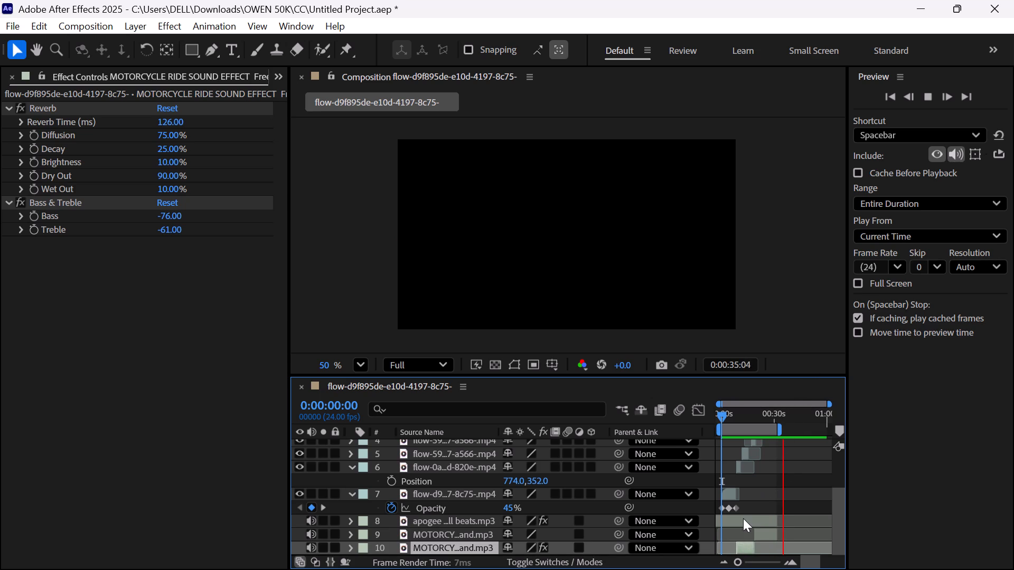
{"action": "key", "text": "space"}
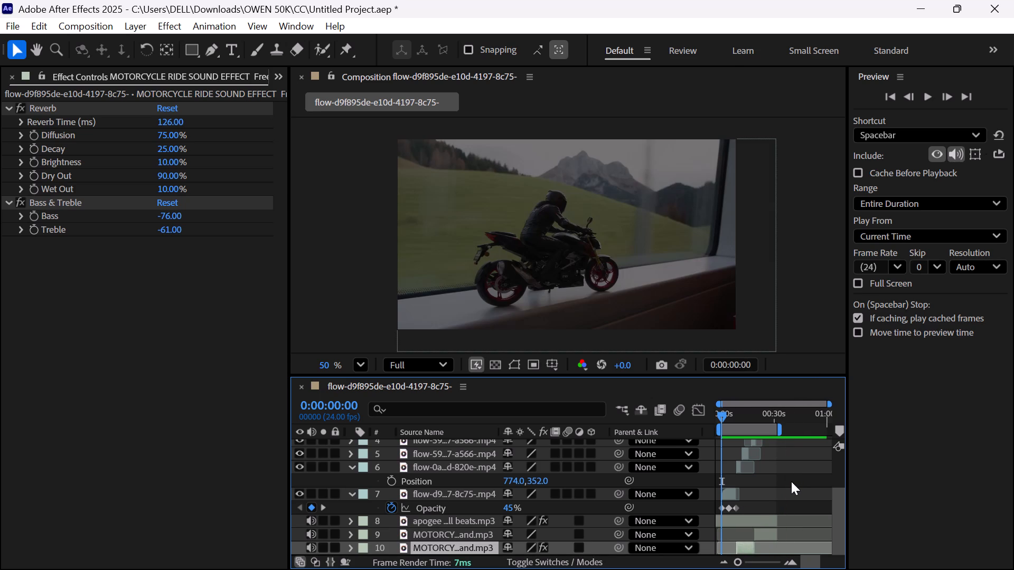
Delete both MOTORCYCLE RIDE SOUND EFFECT segments from the composition.
{"action": "left_click", "coordinate": [750, 550]}
{"action": "key", "text": "Delete"}
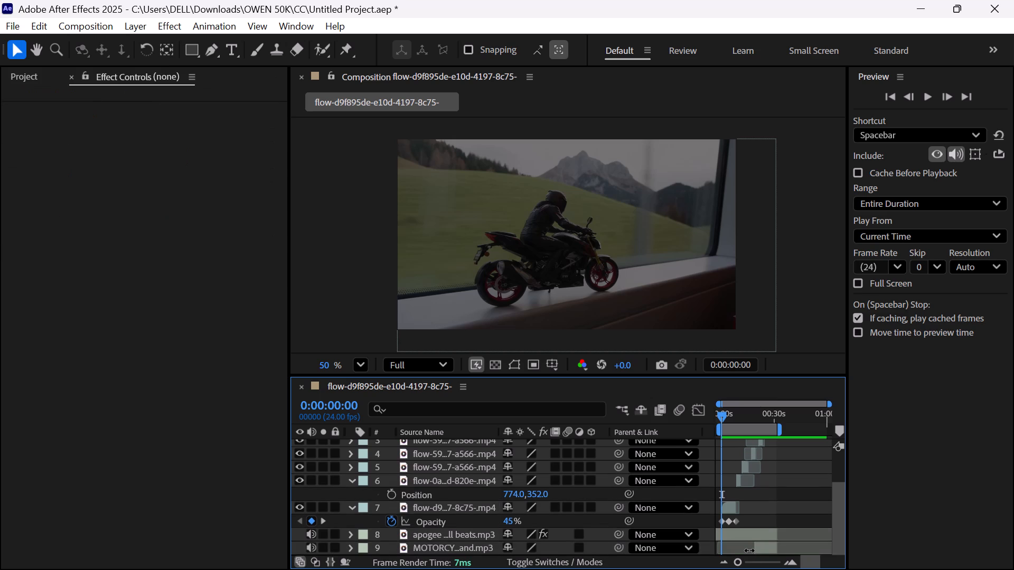
{"action": "left_click", "coordinate": [769, 552]}
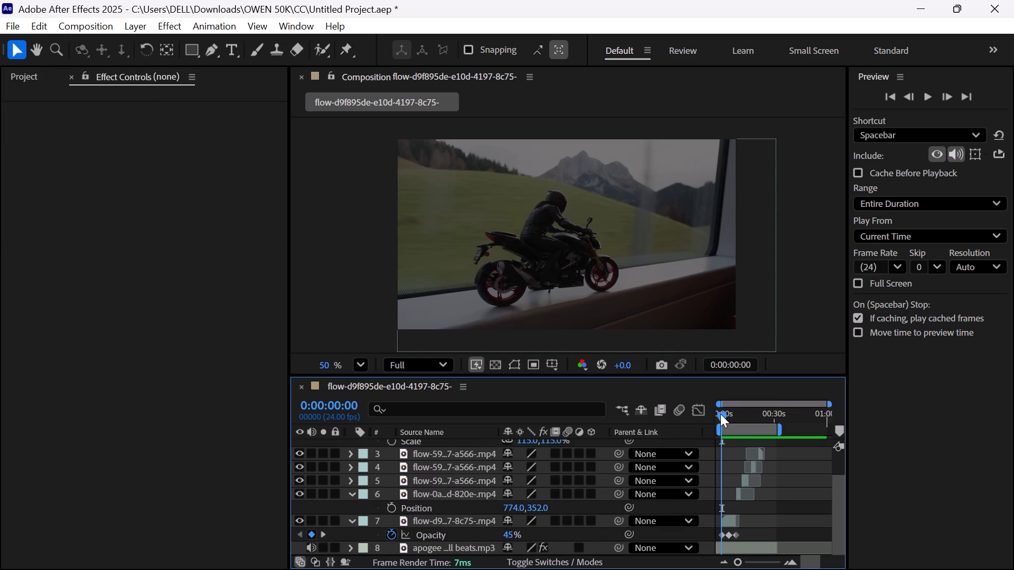
Play back the composition from 0:00:00:00 to check the sound with only the apogee music layer.
{"action": "key", "text": "space"}
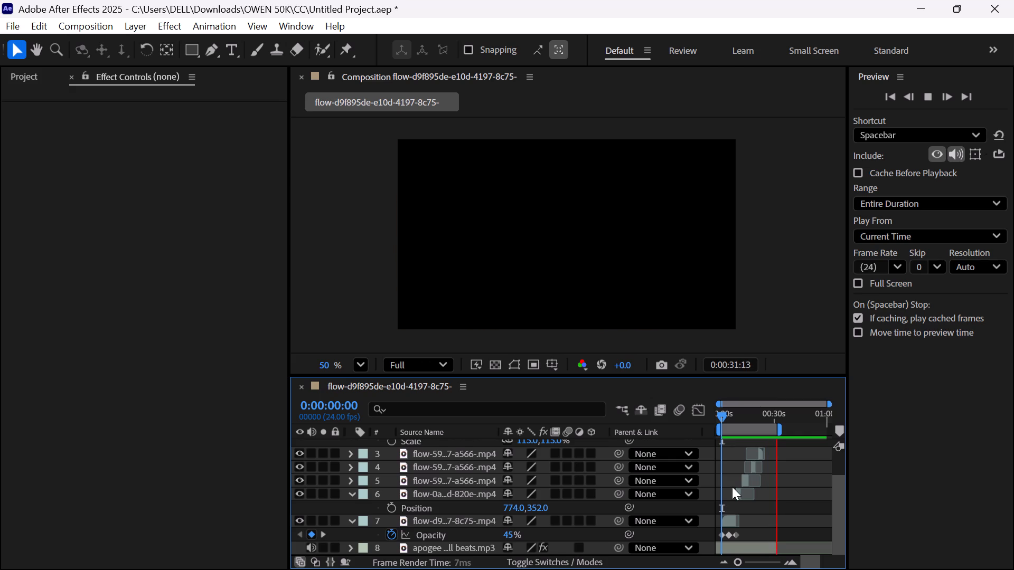
{"action": "scroll", "coordinate": [732, 487], "scroll_direction": "right", "scroll_amount": 3}
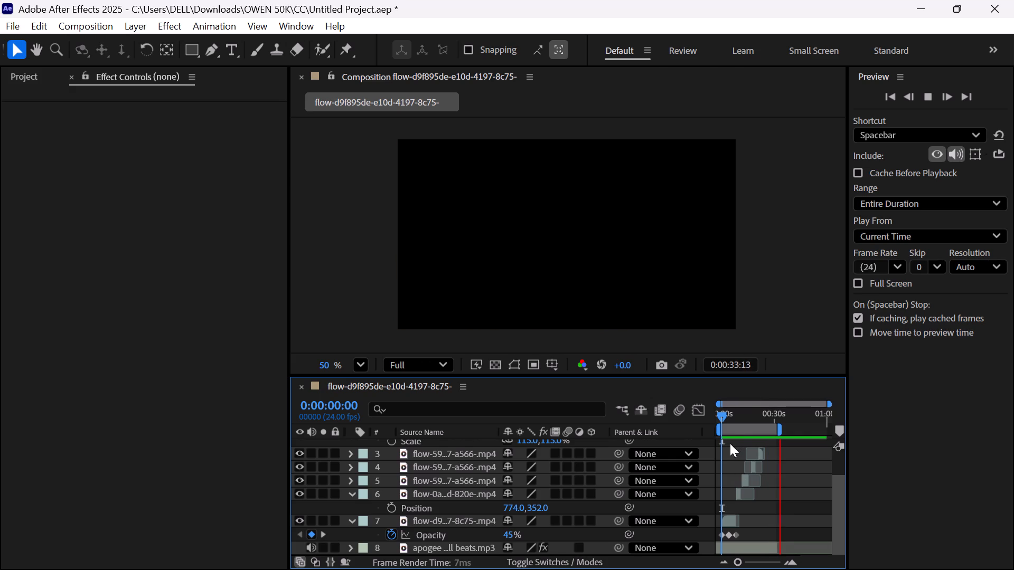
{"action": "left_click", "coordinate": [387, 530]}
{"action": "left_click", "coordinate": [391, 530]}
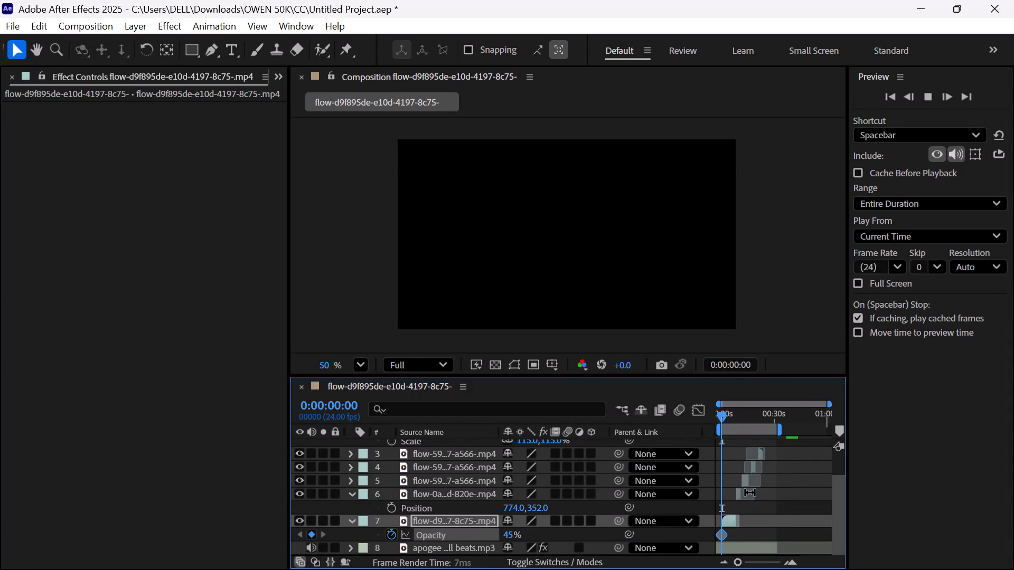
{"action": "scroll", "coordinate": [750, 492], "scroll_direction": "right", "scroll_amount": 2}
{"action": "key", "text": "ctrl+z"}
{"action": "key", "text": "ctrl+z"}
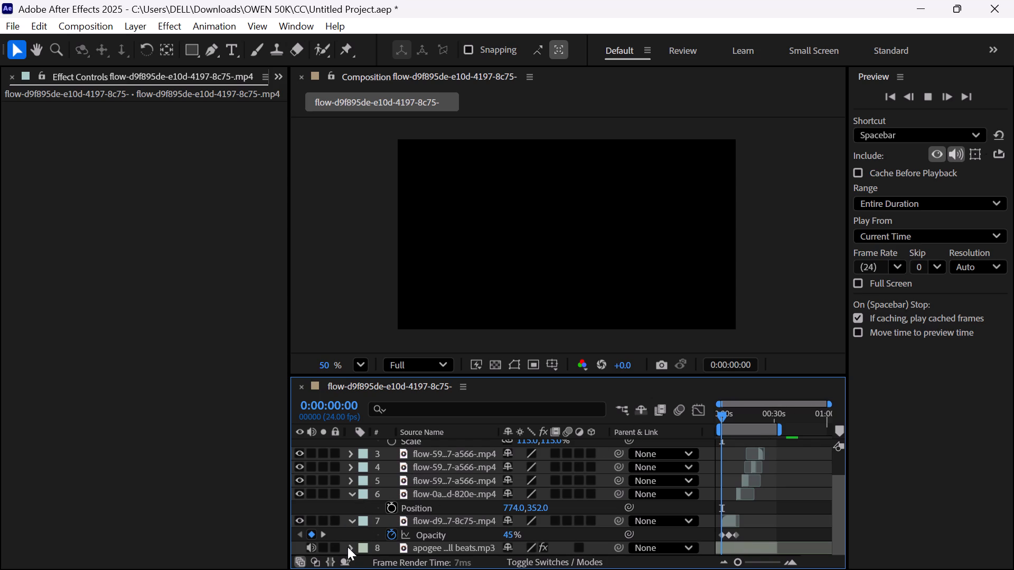
Collapse the expanded Opacity, Position and Scale properties of video layers 7, 6 and 2.
{"action": "left_click", "coordinate": [352, 522]}
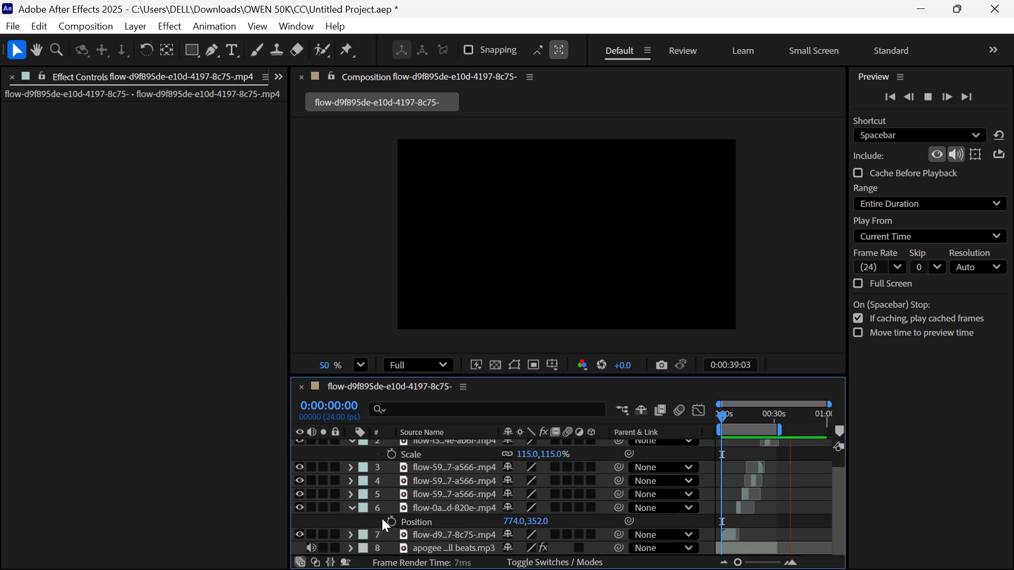
{"action": "left_click", "coordinate": [393, 508]}
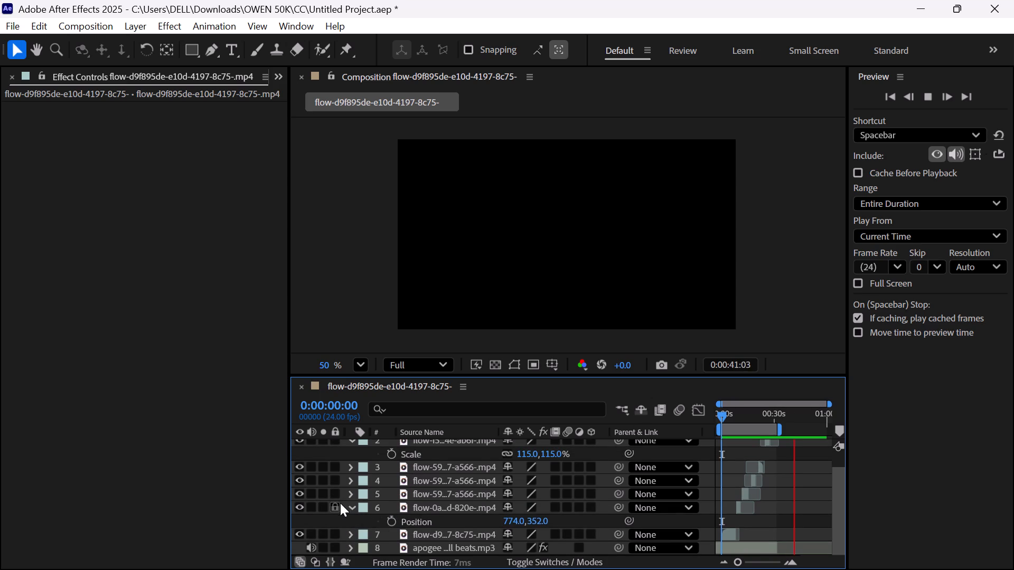
{"action": "left_click", "coordinate": [351, 506]}
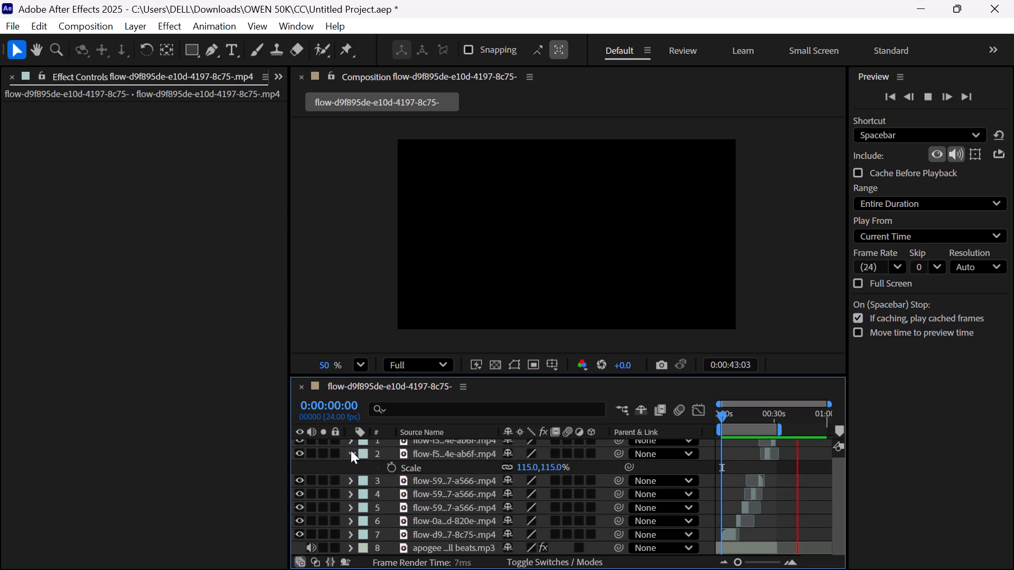
{"action": "left_click", "coordinate": [351, 450]}
Select video layers 1 to 7 and enable motion blur and frame blending on them.
{"action": "left_click_drag", "start_coordinate": [343, 438], "coordinate": [440, 479]}
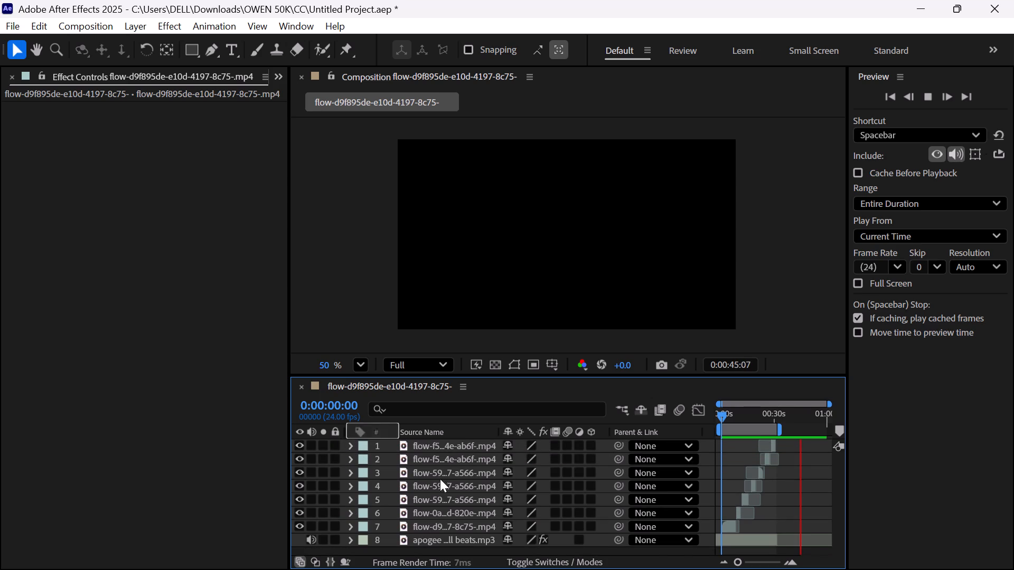
{"action": "left_click_drag", "start_coordinate": [440, 479], "coordinate": [383, 497]}
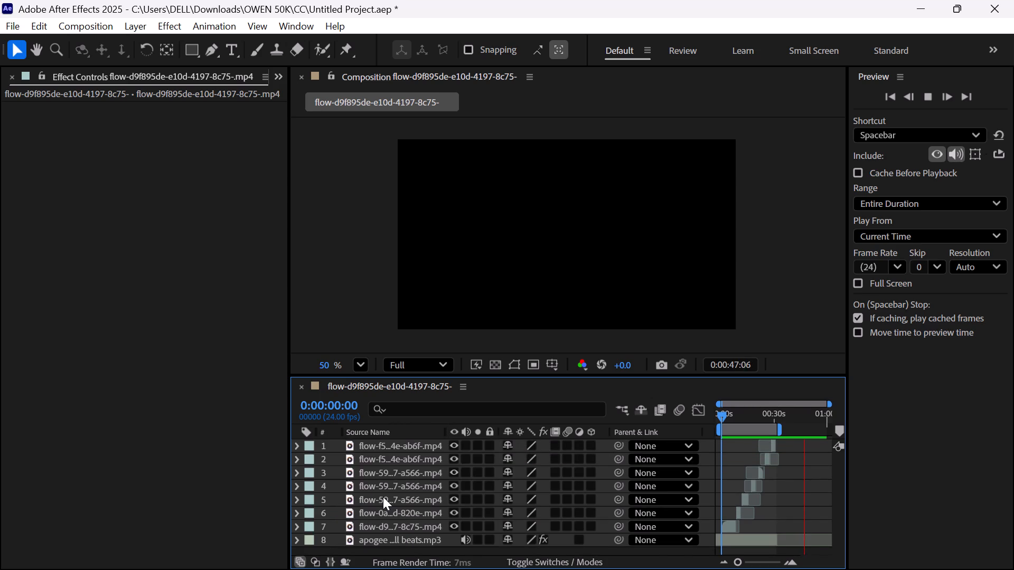
{"action": "left_click_drag", "start_coordinate": [340, 446], "coordinate": [448, 531]}
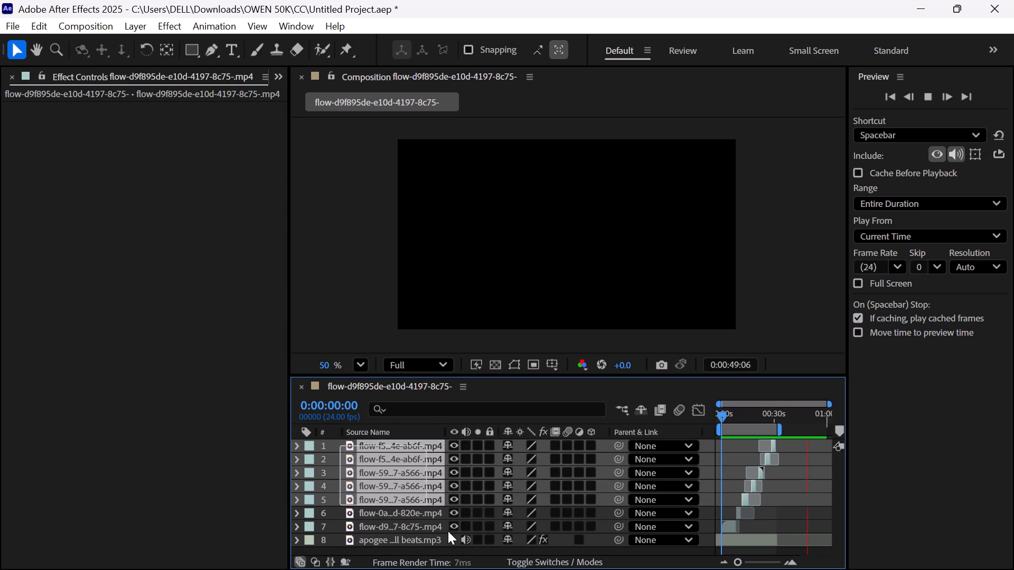
{"action": "left_click_drag", "start_coordinate": [448, 531], "coordinate": [507, 529]}
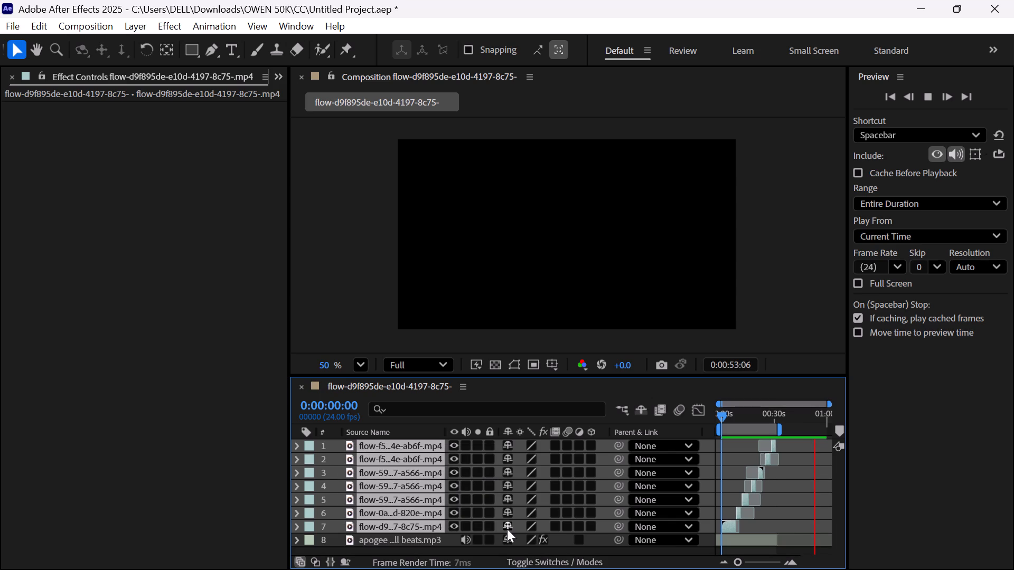
{"action": "left_click", "coordinate": [569, 447]}
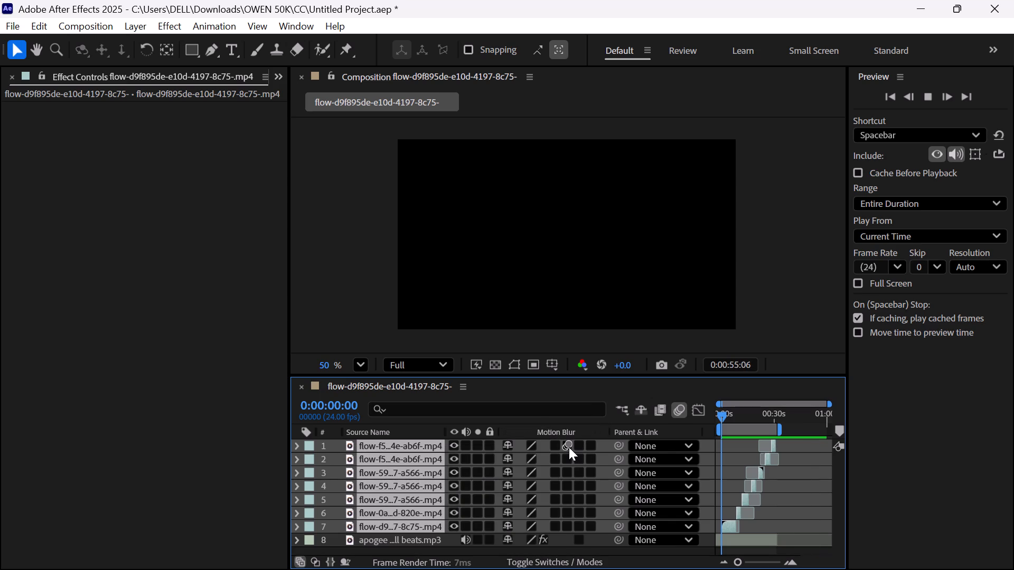
{"action": "left_click", "coordinate": [559, 447]}
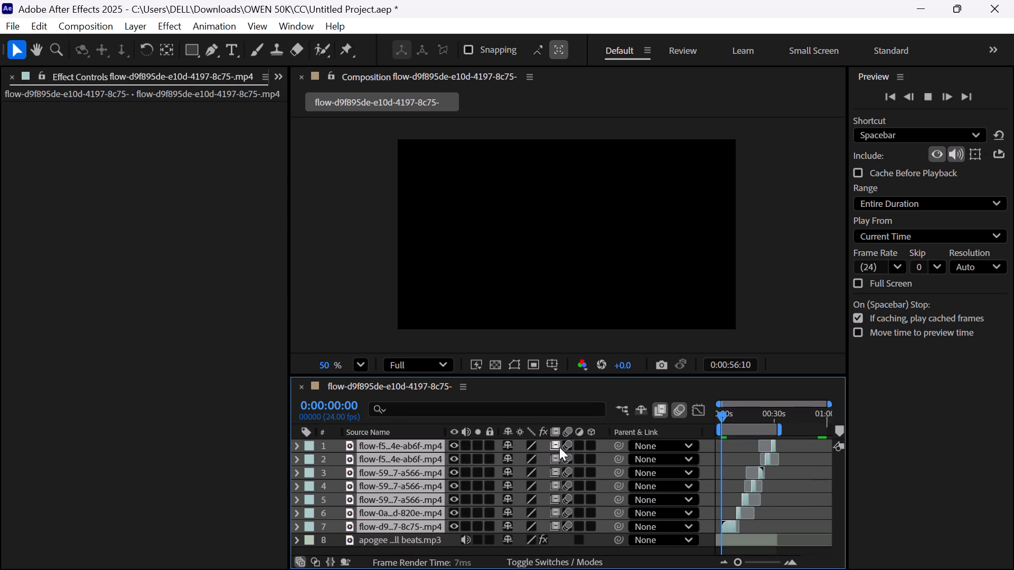
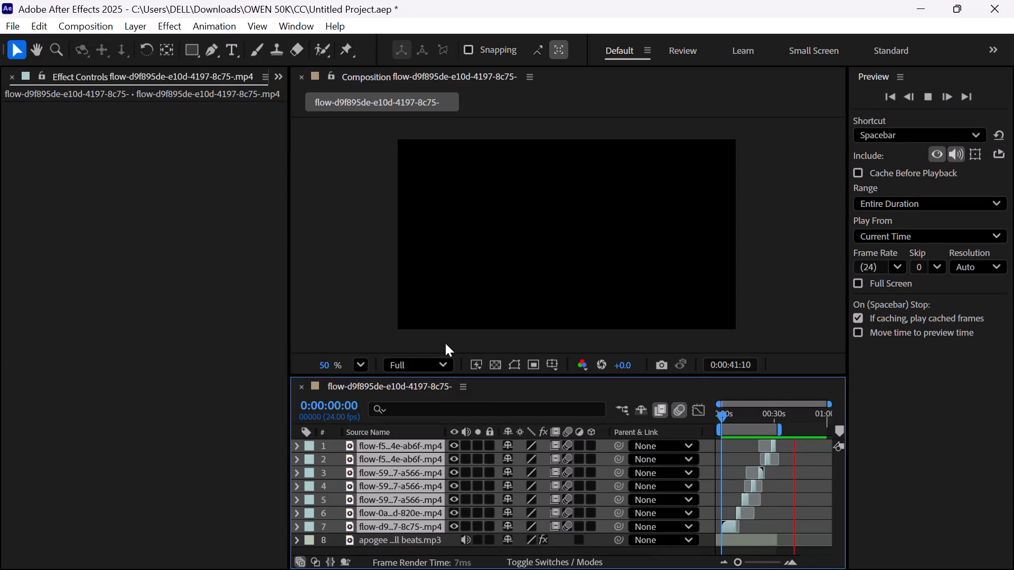
Apply the recent animation preset OWEN (Main CC) to the seven selected video layers.
{"action": "left_click", "coordinate": [220, 25]}
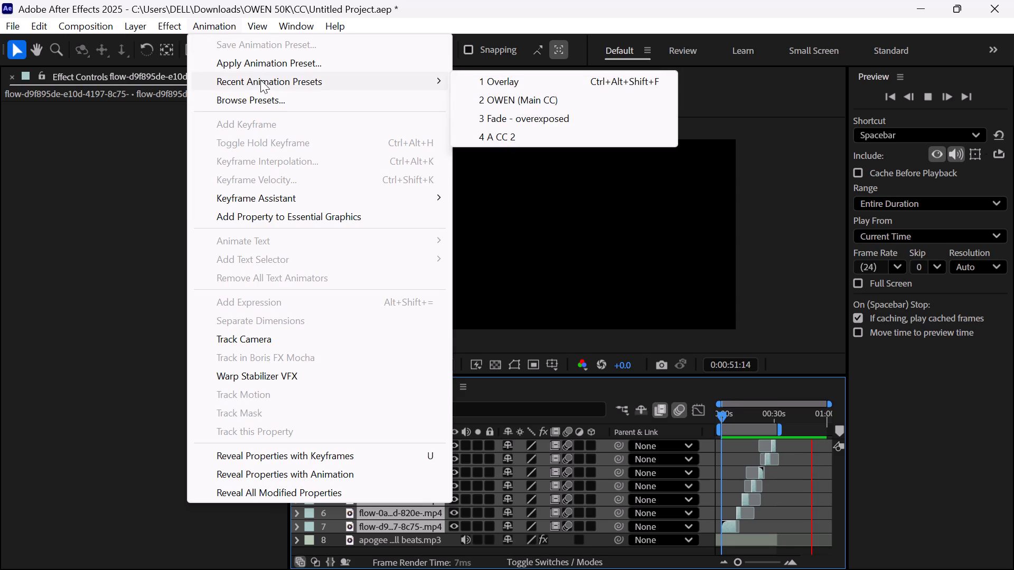
{"action": "left_click", "coordinate": [512, 98]}
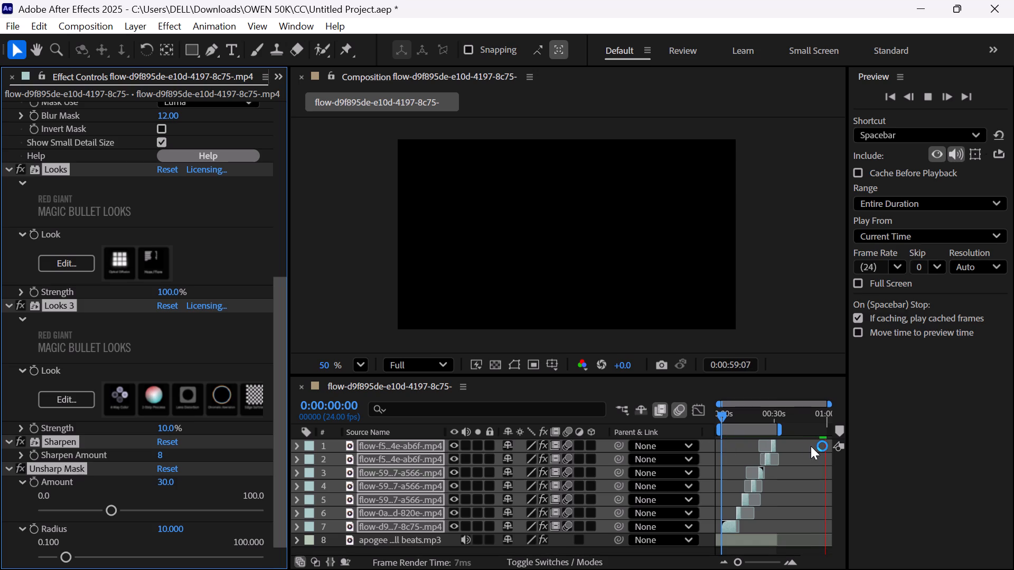
{"action": "key", "text": "space"}
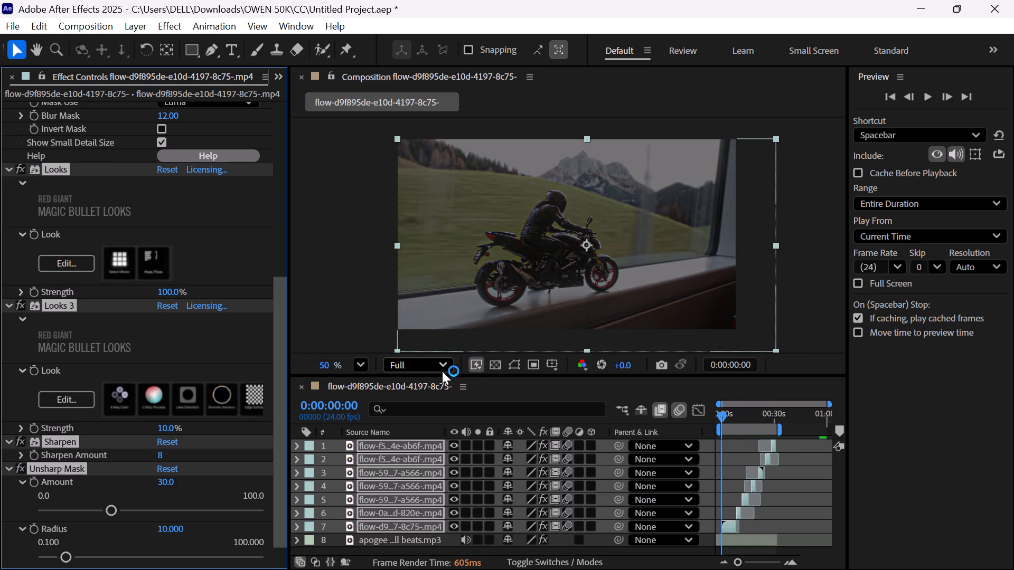
Set the preview resolution to Quarter and play back the composition from 0:00:00:00 to check the colour correction.
{"action": "left_click", "coordinate": [442, 371]}
{"action": "left_click", "coordinate": [435, 468]}
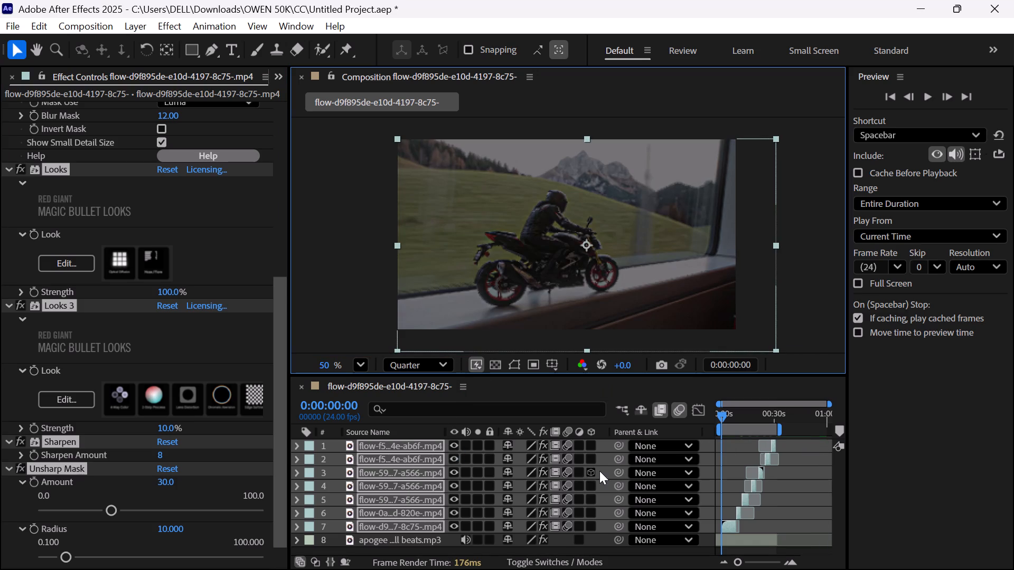
{"action": "key", "text": "space"}
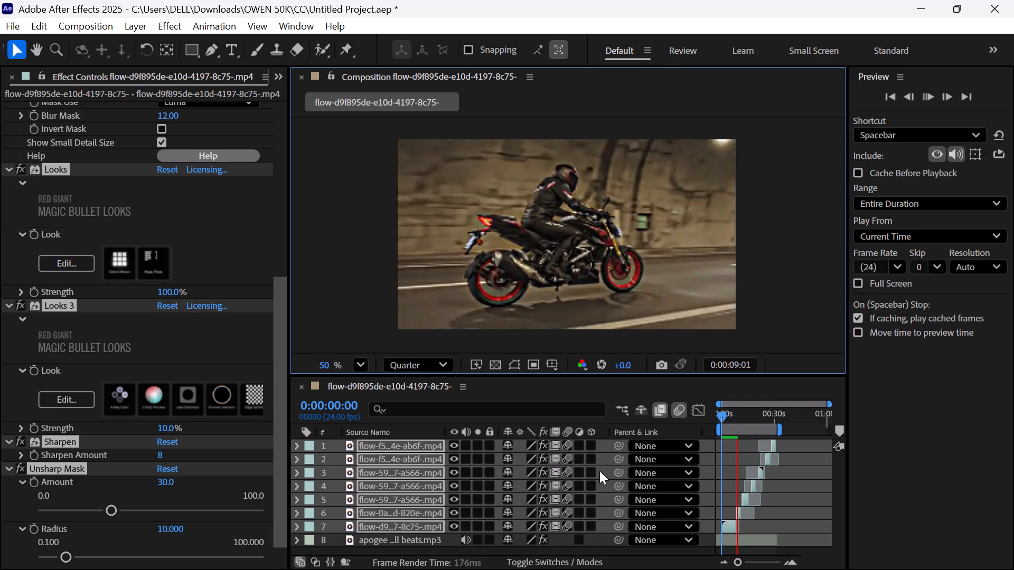
{"action": "left_click", "coordinate": [474, 361]}
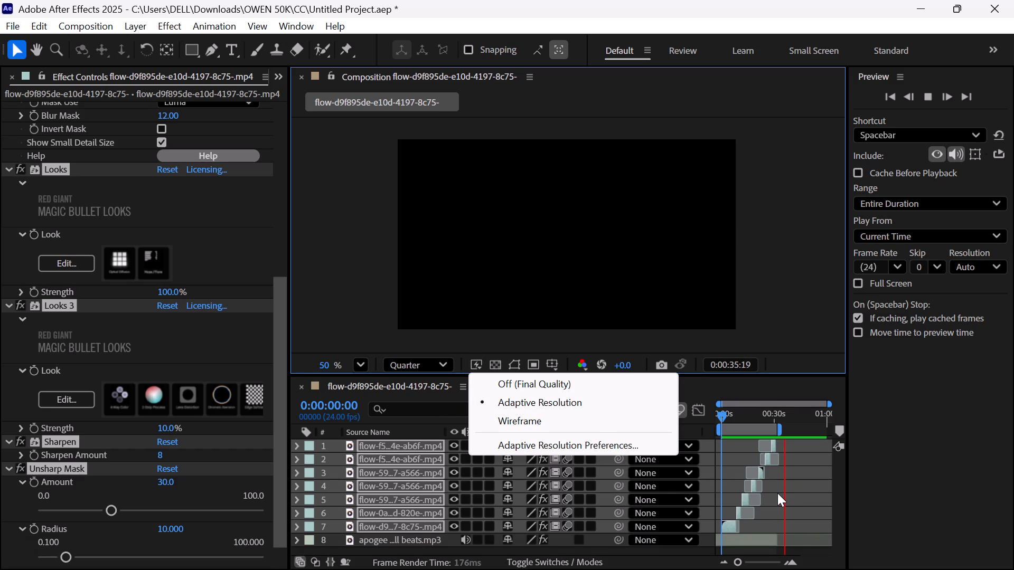
{"action": "scroll", "coordinate": [777, 493], "scroll_direction": "left", "scroll_amount": 1}
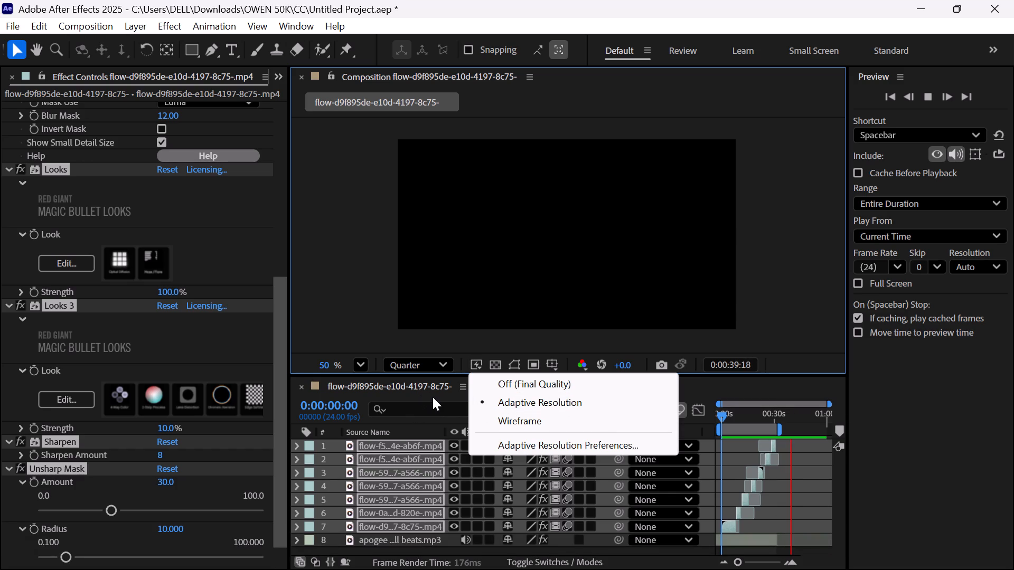
{"action": "key", "text": "space"}
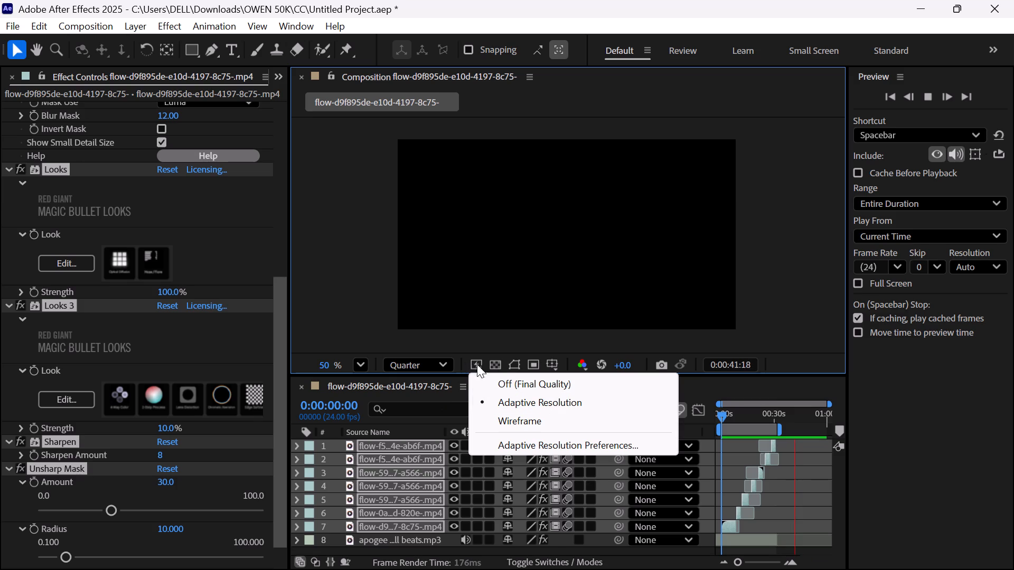
{"action": "left_click", "coordinate": [493, 401]}
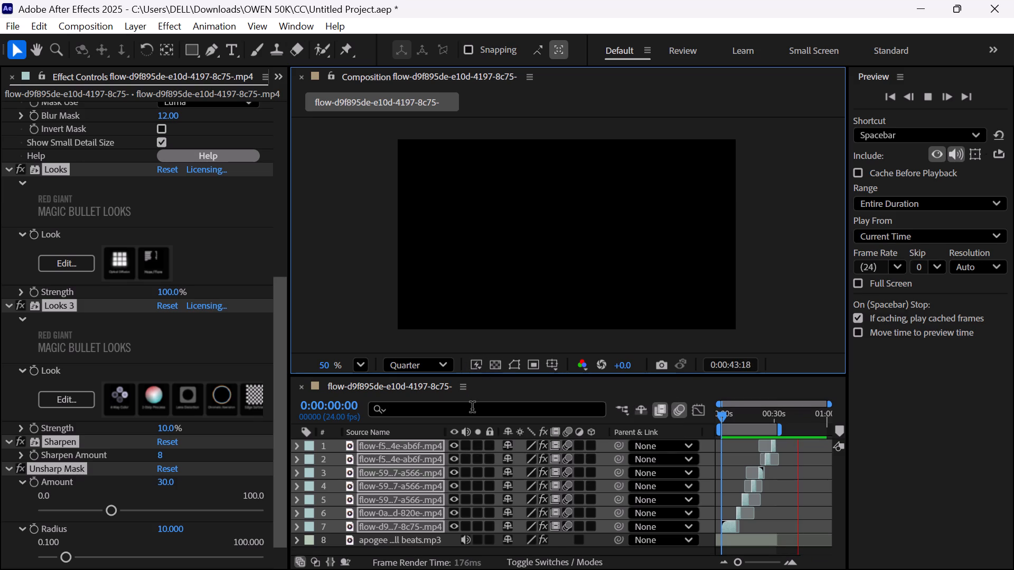
{"action": "key", "text": "space"}
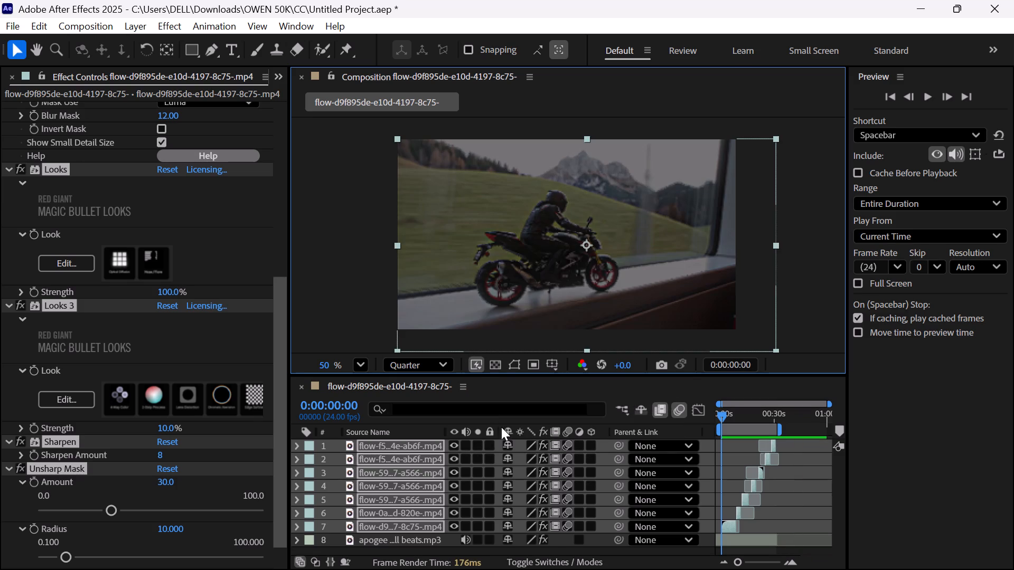
Preview the opening shot at Full resolution and 100% magnification, with the work area end set at the current time.
{"action": "left_click", "coordinate": [444, 361]}
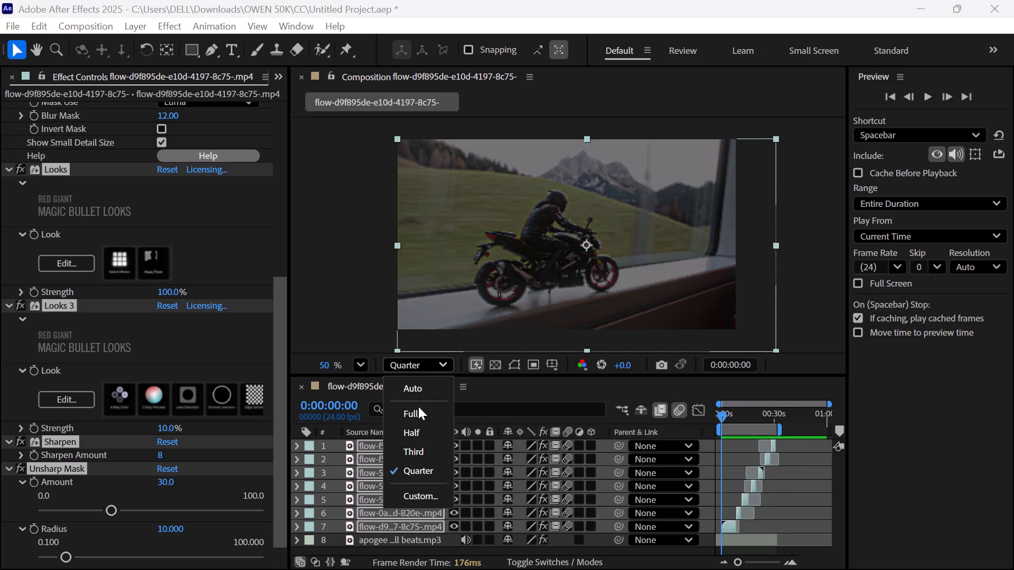
{"action": "left_click", "coordinate": [419, 406]}
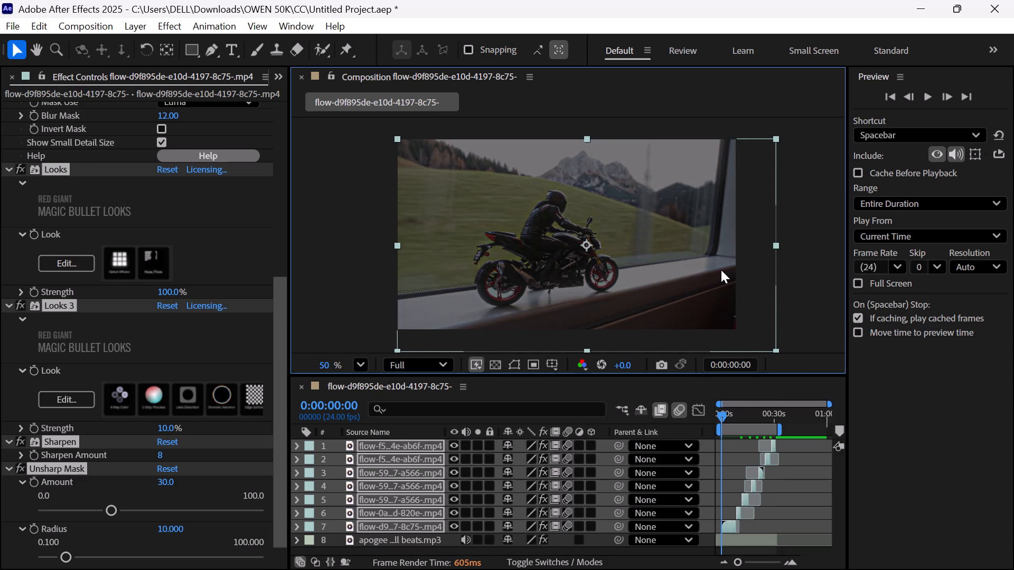
{"action": "key", "text": "ctrl+equal"}
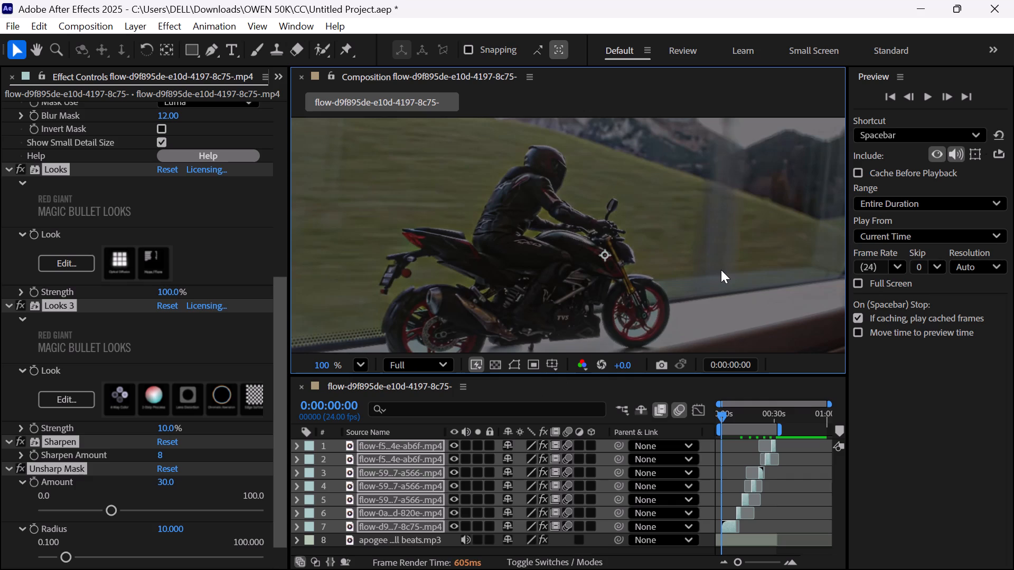
{"action": "key", "text": "n"}
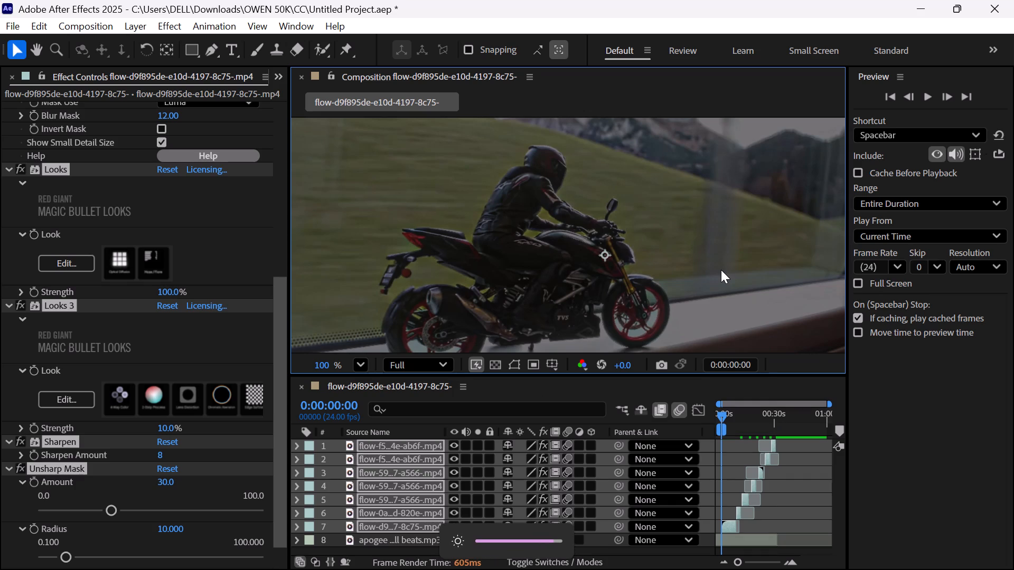
{"action": "key", "text": "space"}
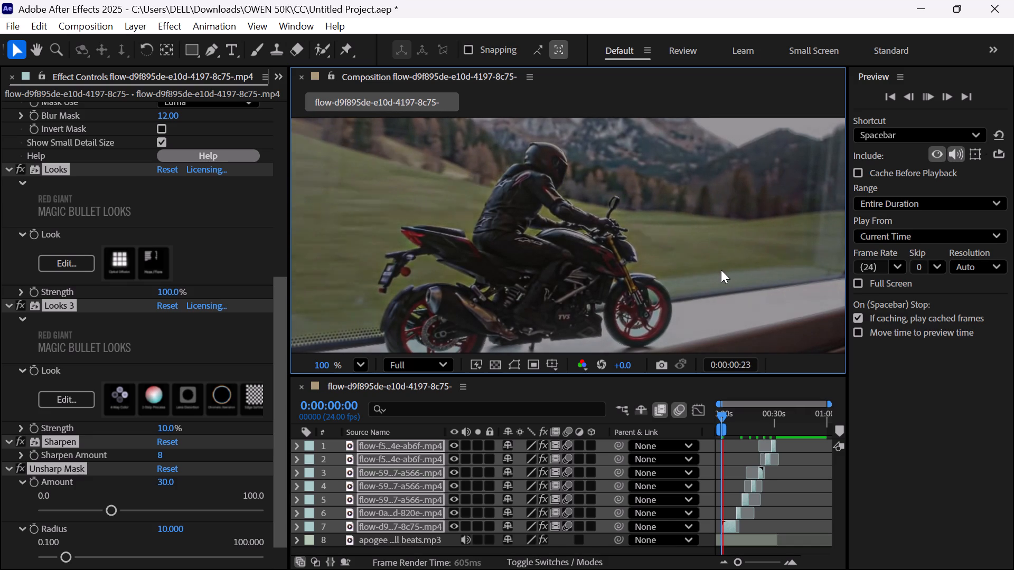
{"action": "key", "text": "space"}
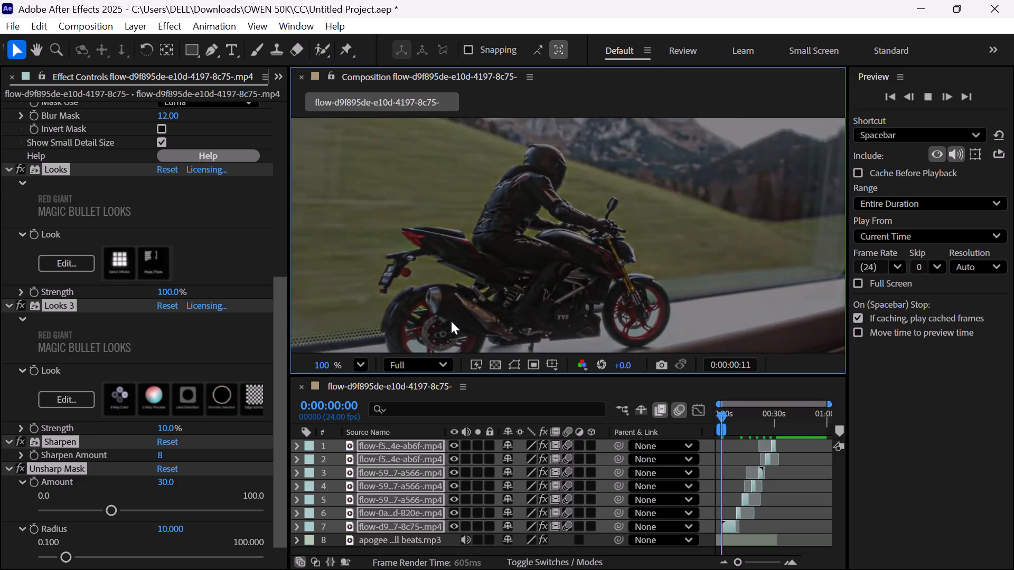
Lower the preview resolution to Third and play back the opening shot.
{"action": "left_click", "coordinate": [406, 358]}
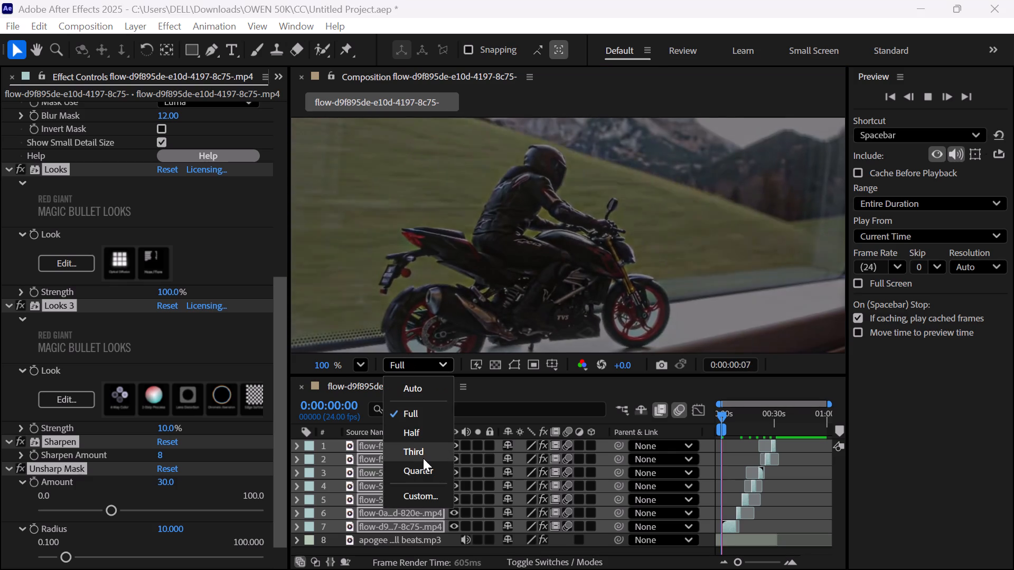
{"action": "left_click", "coordinate": [422, 458]}
{"action": "key", "text": "space"}
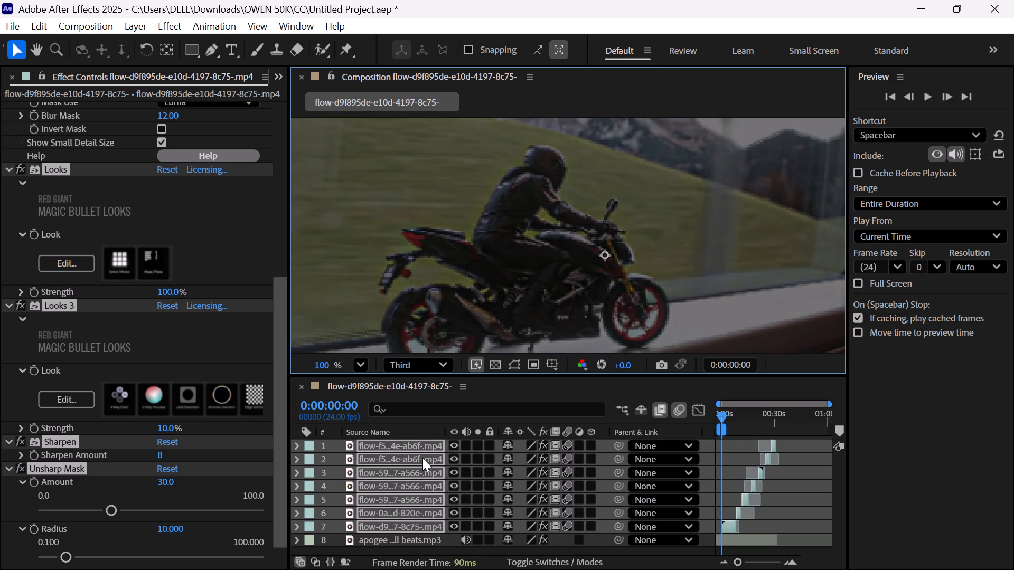
{"action": "key", "text": "space"}
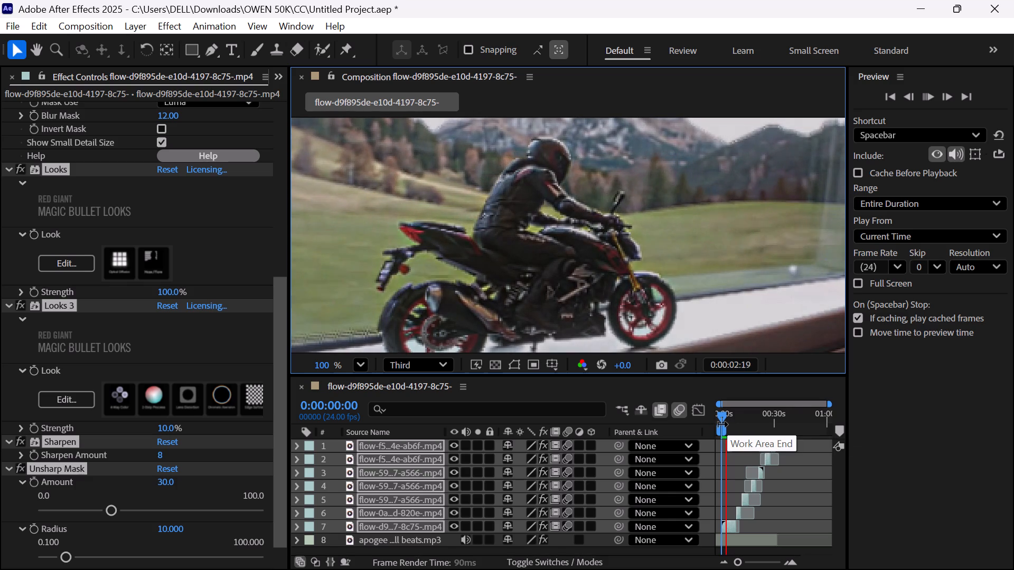
Extend the work area end past the last video clip and play back the colour-corrected composition from the start.
{"action": "left_click_drag", "start_coordinate": [727, 425], "coordinate": [760, 432]}
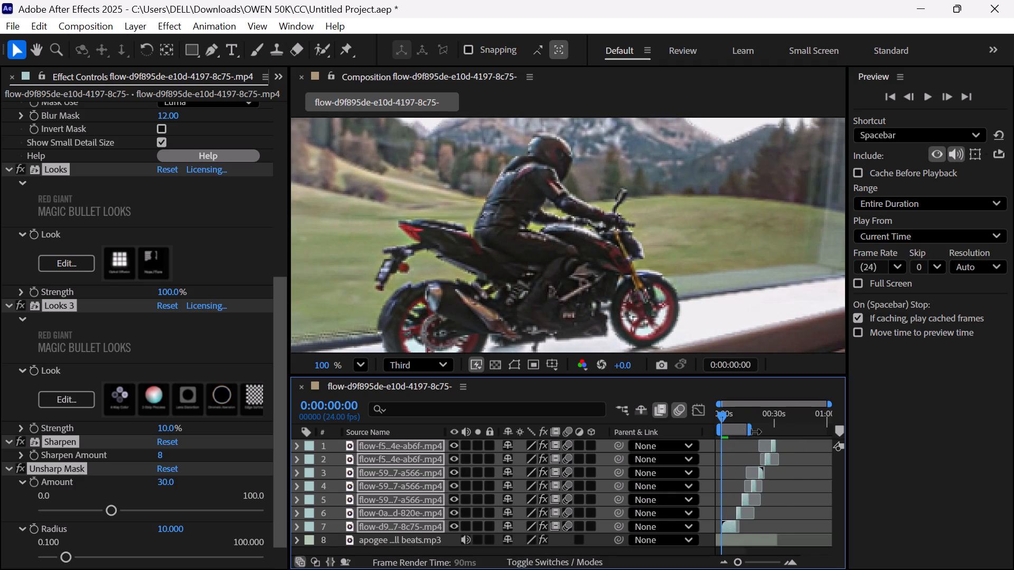
{"action": "left_click_drag", "start_coordinate": [760, 432], "coordinate": [815, 438]}
{"action": "key", "text": "space"}
{"action": "key", "text": "space"}
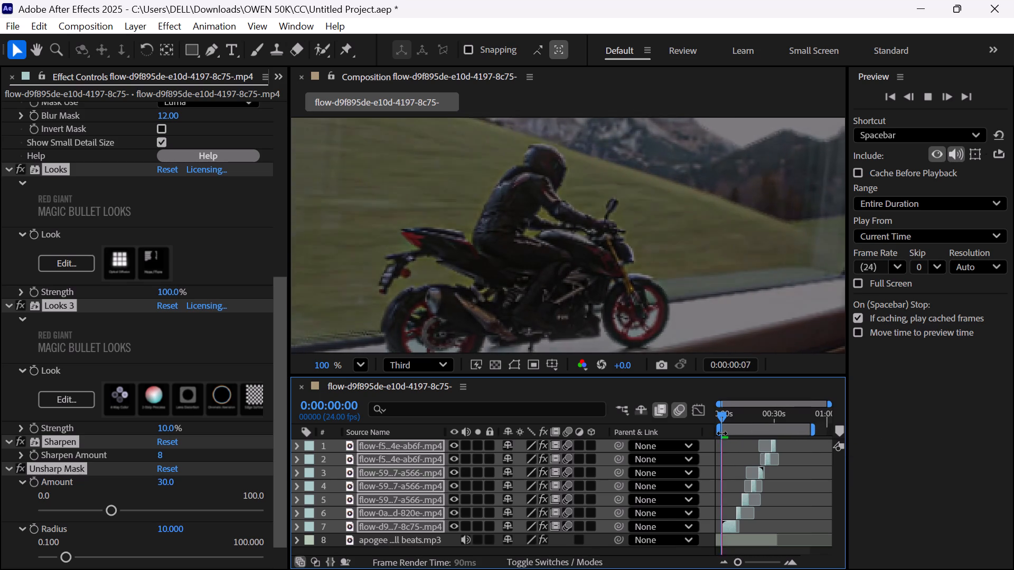
{"action": "key", "text": "space"}
{"action": "key", "text": "space"}
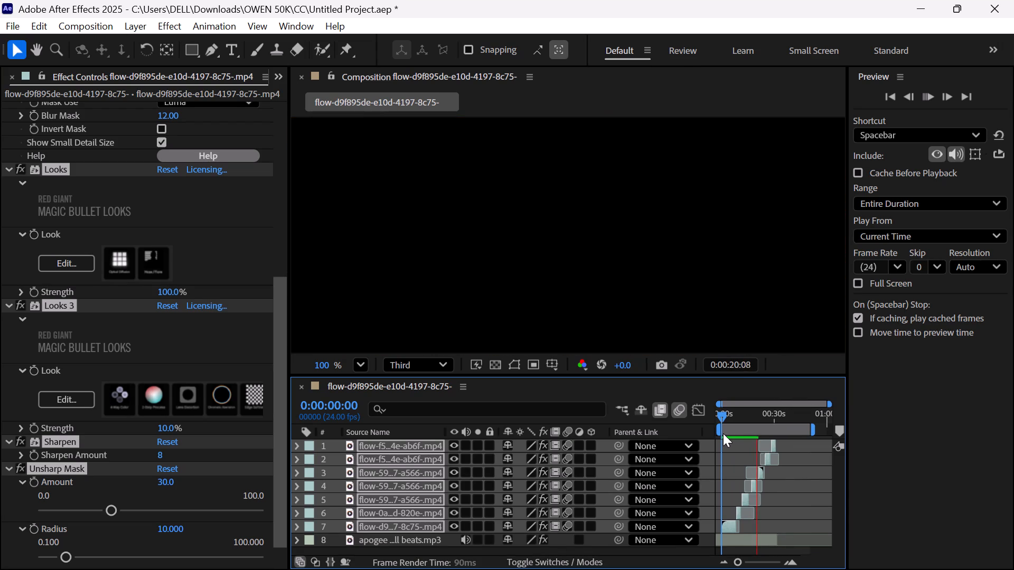
{"action": "key", "text": "space"}
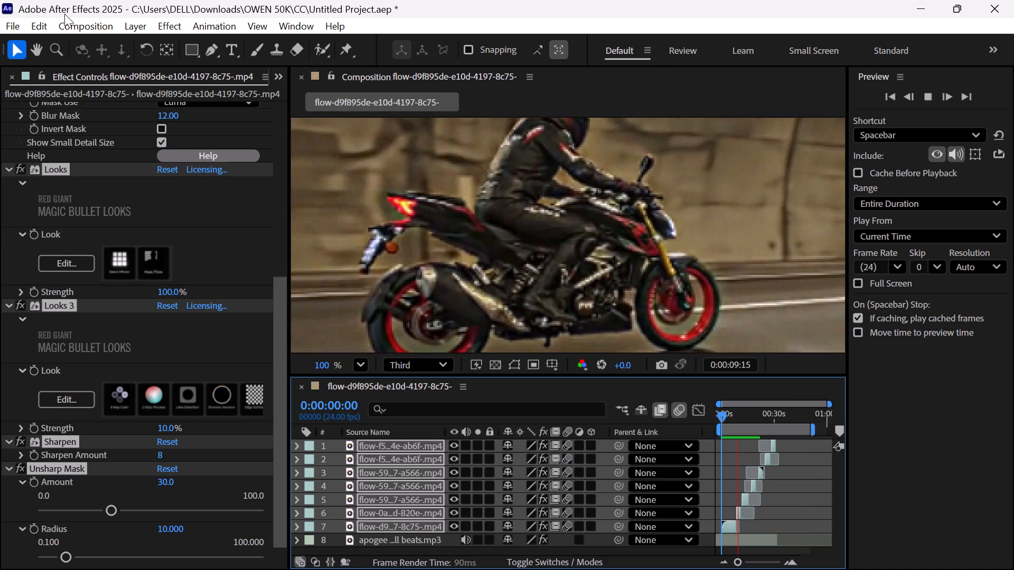
Create a new 1280 x 720 composition at 24 fps with a duration of 0:01:00:00 and preview it.
{"action": "left_click", "coordinate": [77, 25]}
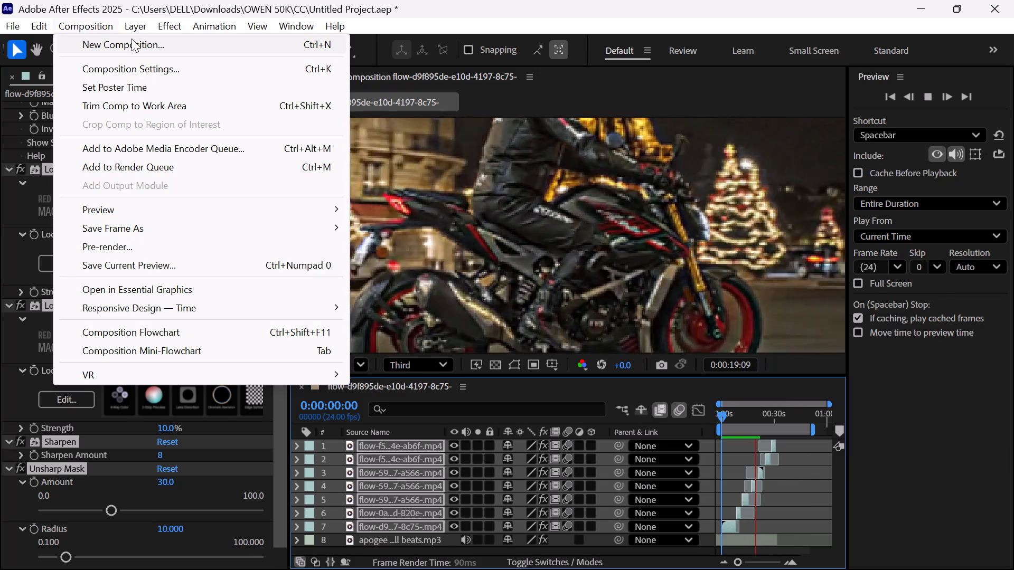
{"action": "left_click", "coordinate": [132, 45]}
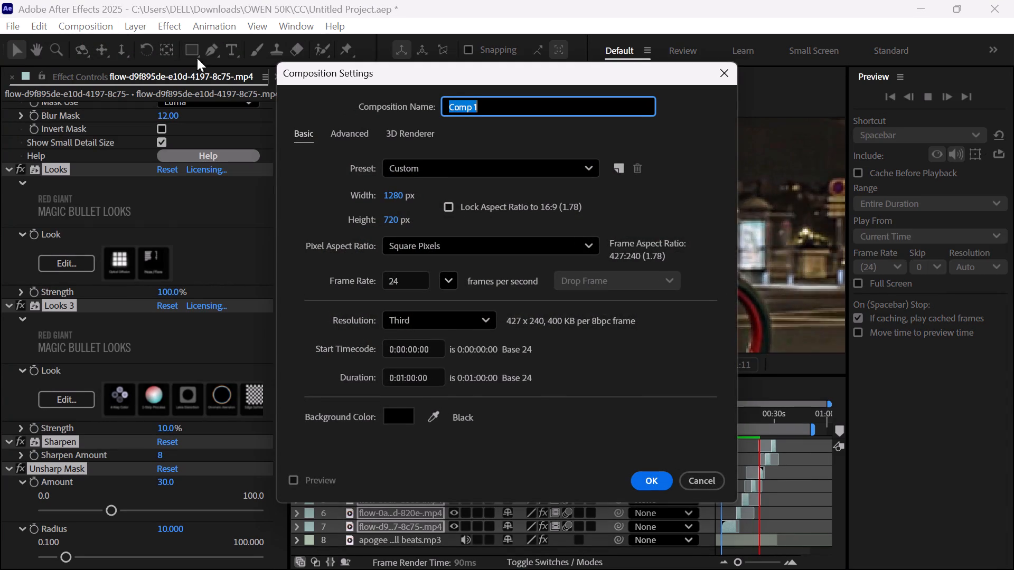
{"action": "left_click", "coordinate": [646, 488]}
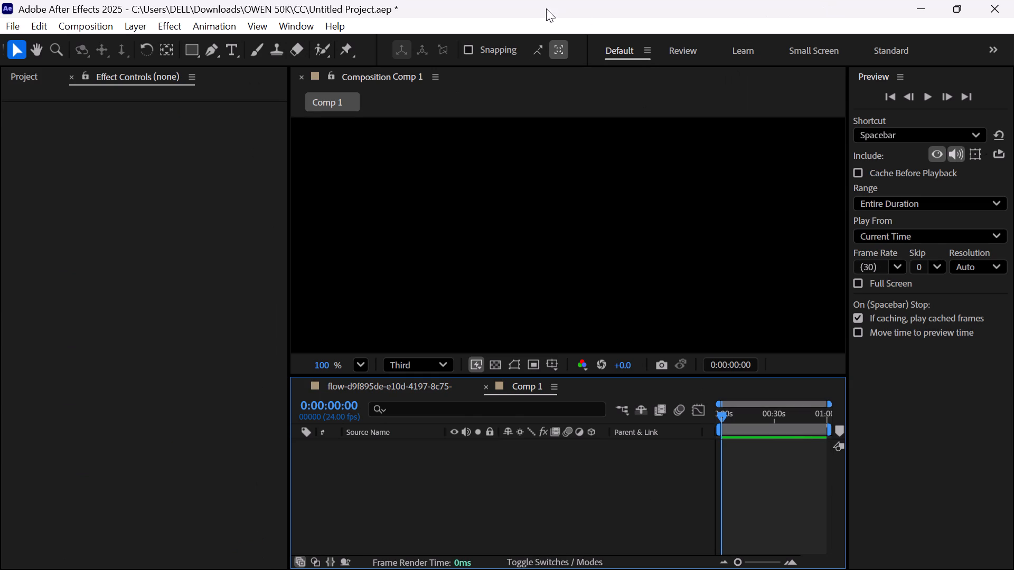
{"action": "key", "text": "space"}
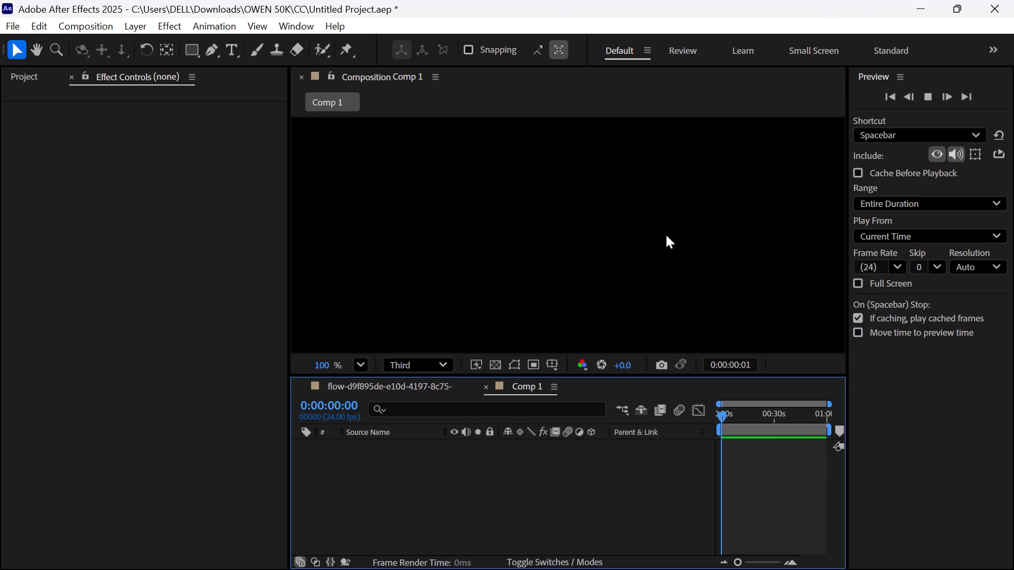
Close After Effects without saving the changes to Untitled Project.aep.
{"action": "left_click", "coordinate": [1013, 1]}
{"action": "left_click", "coordinate": [564, 336]}
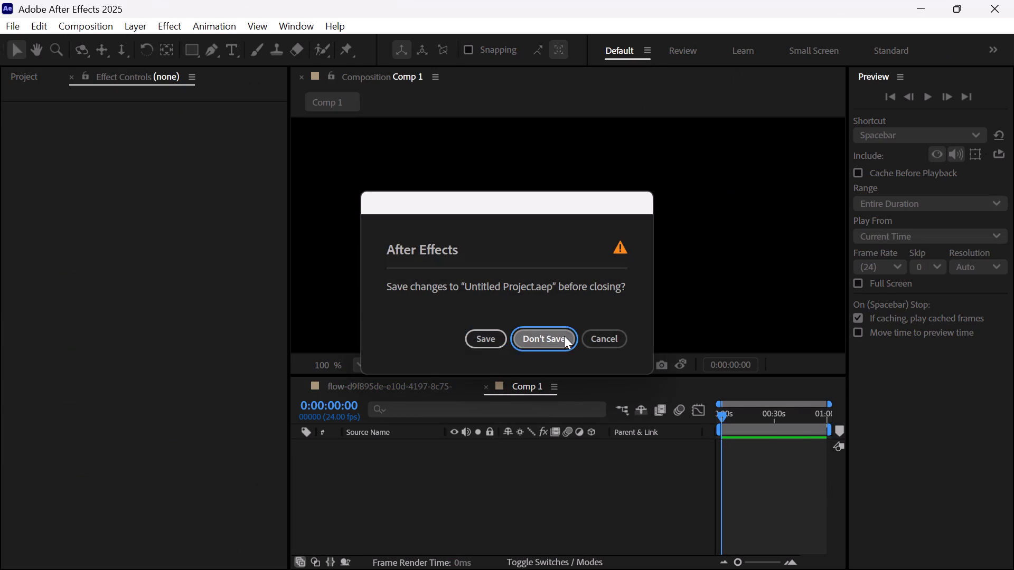
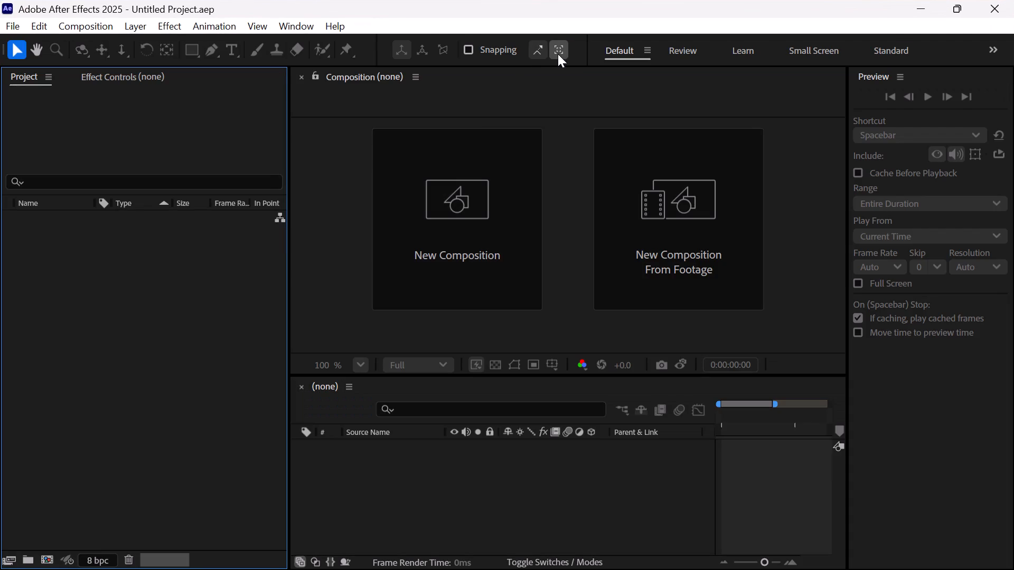
Open the file import dialog for the empty untitled project.
{"action": "double_click", "coordinate": [237, 267]}
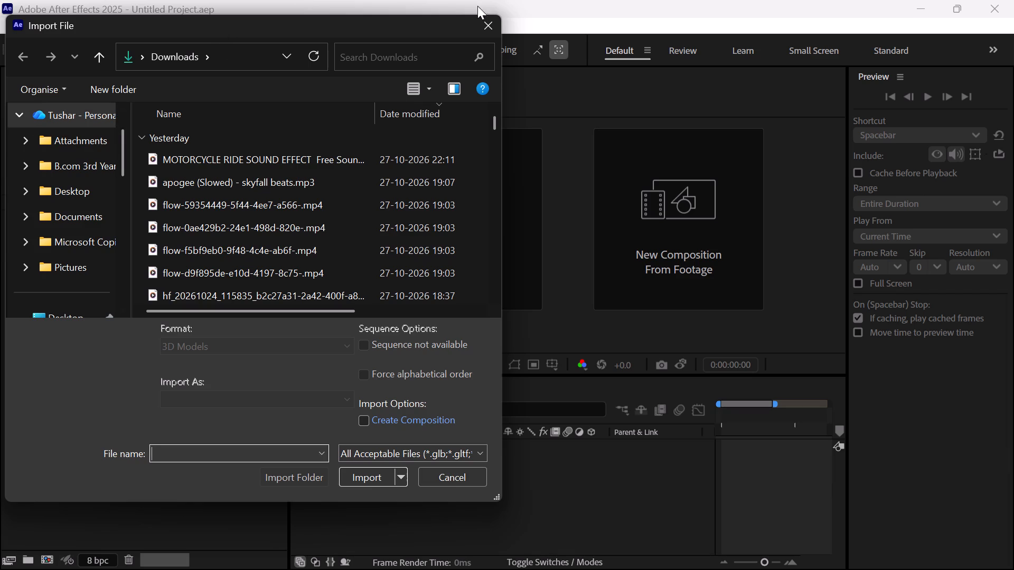
Dismiss the import and open Untitled Project auto-save 1.aep from the Adobe After Effects Auto-Save folder.
{"action": "left_click", "coordinate": [498, 32]}
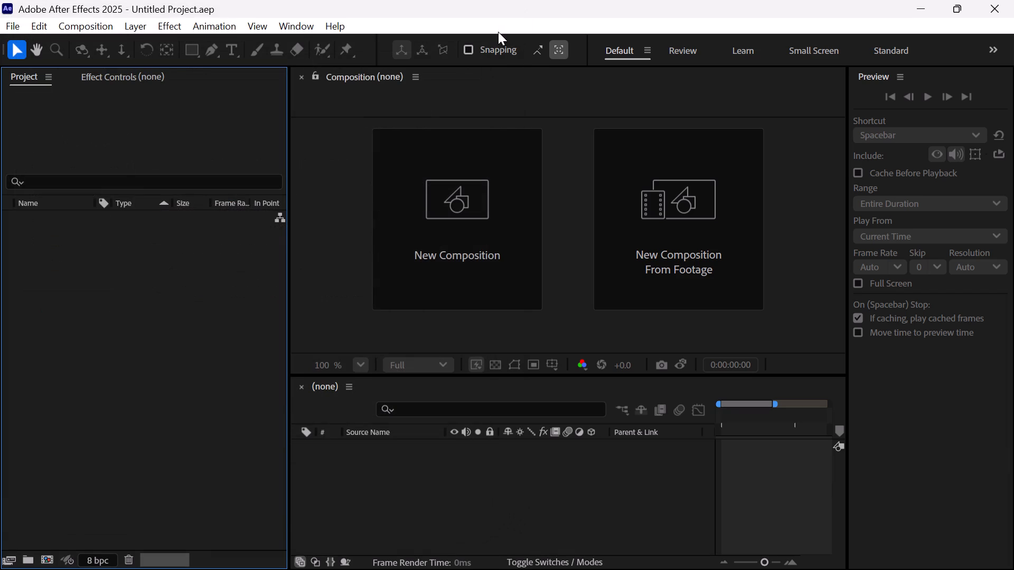
{"action": "key", "text": "ctrl+o"}
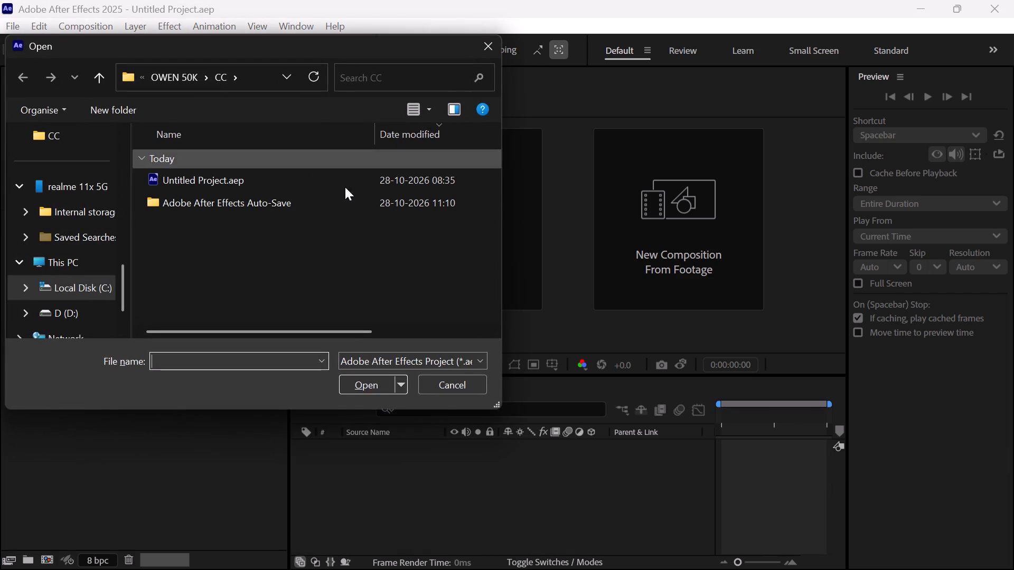
{"action": "left_click", "coordinate": [329, 199]}
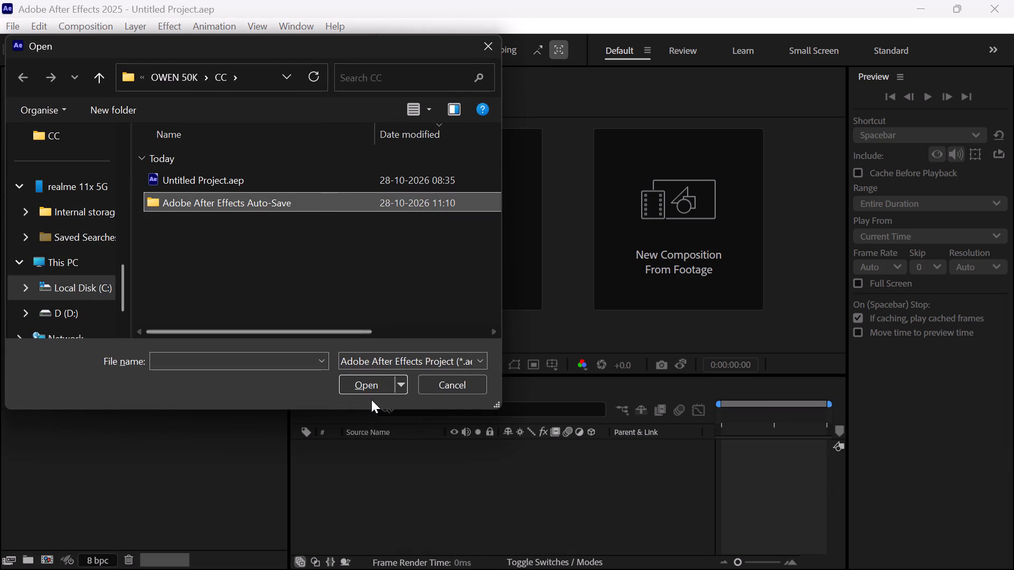
{"action": "left_click", "coordinate": [369, 384]}
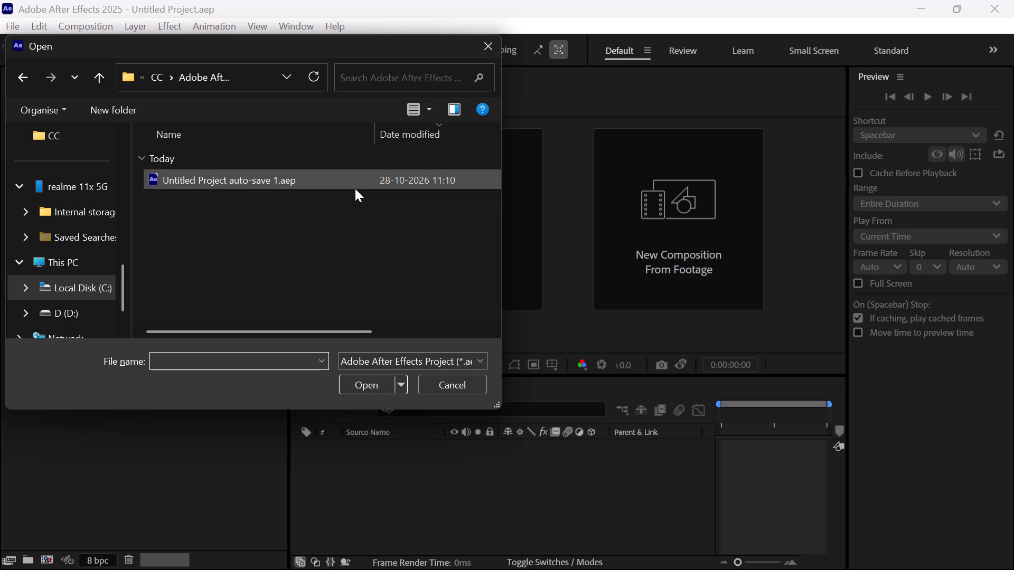
{"action": "left_click", "coordinate": [355, 188]}
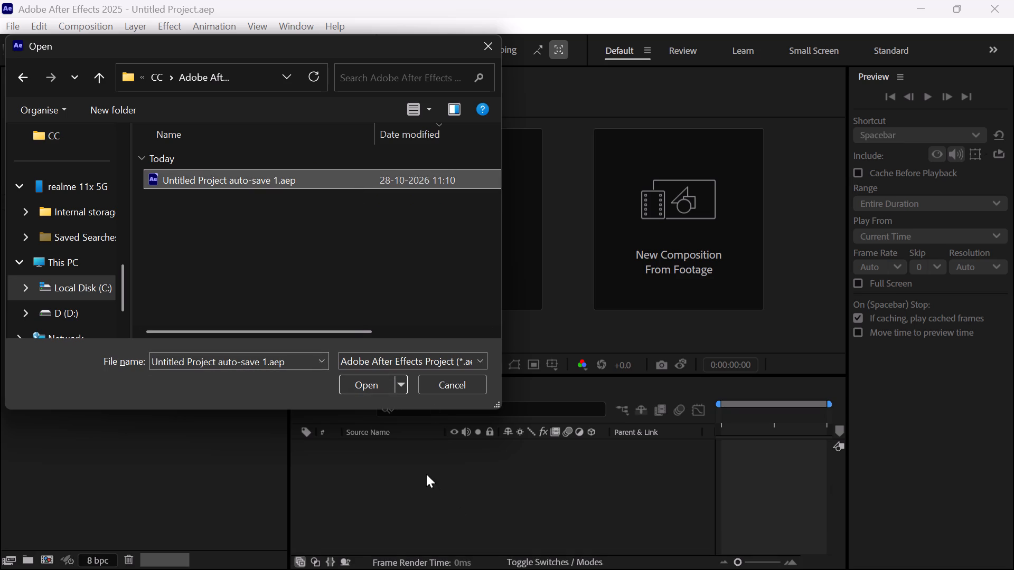
{"action": "left_click", "coordinate": [375, 389]}
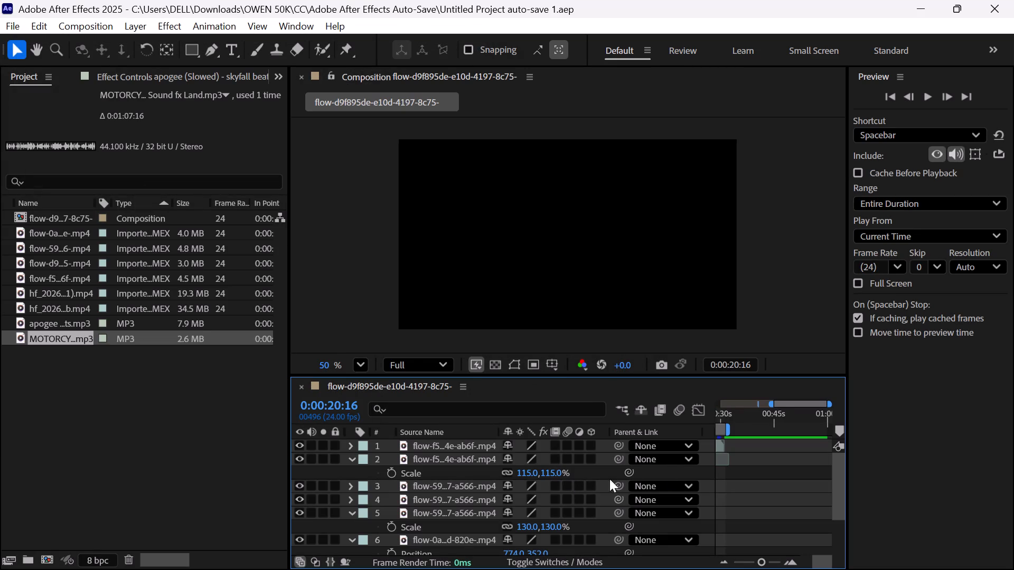
Play back the recovered composition to check its motorcycle footage.
{"action": "key", "text": "space"}
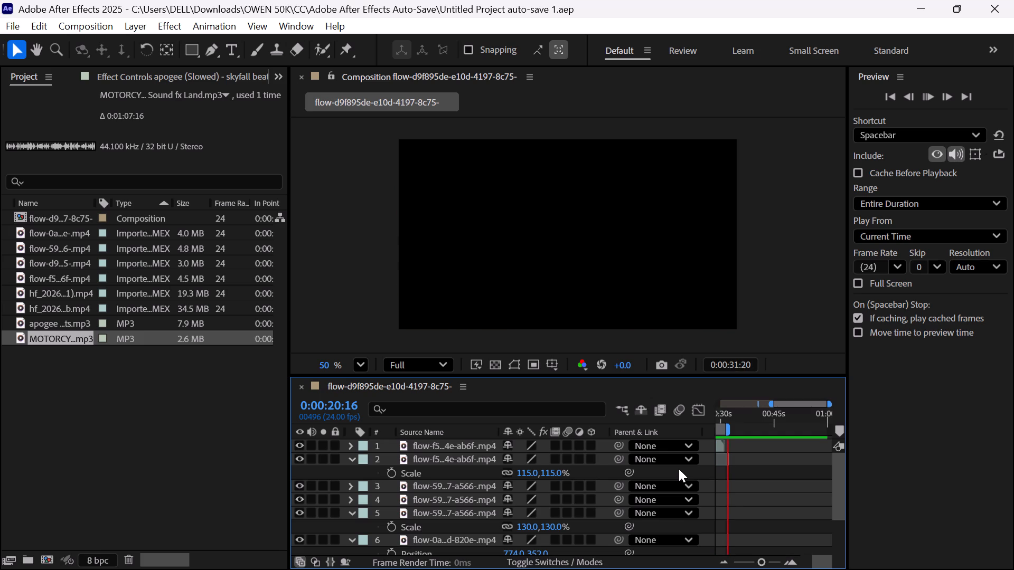
{"action": "key", "text": "space"}
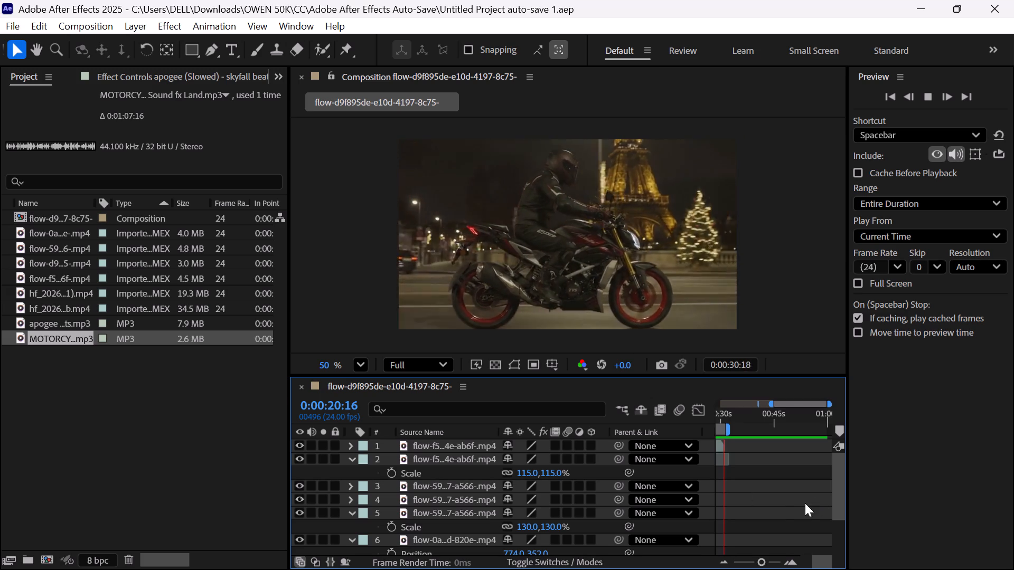
{"action": "key", "text": "space"}
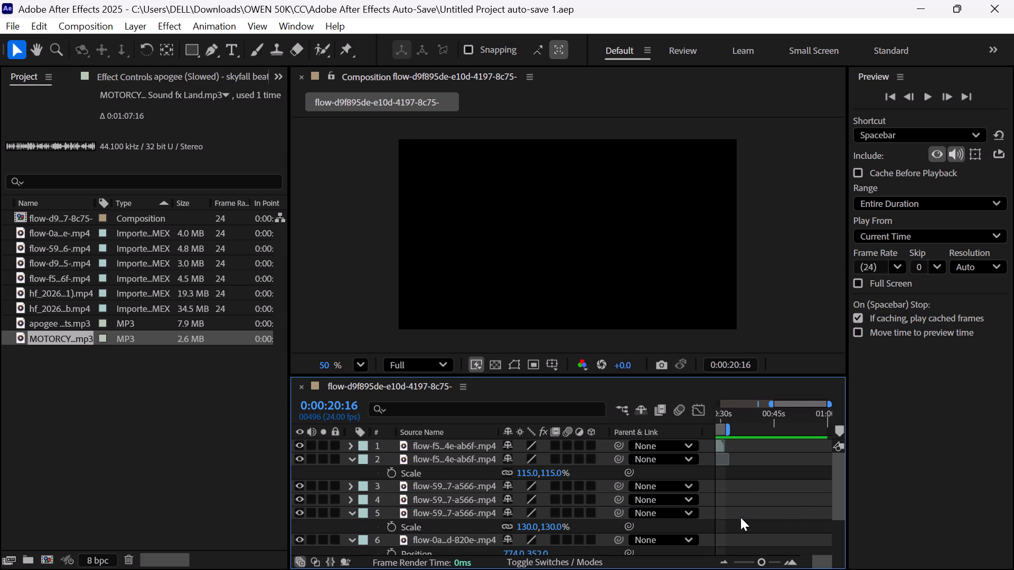
Turn on motion blur for layer 1, the topmost flow-f5 clip in the timeline.
{"action": "scroll", "coordinate": [742, 517], "scroll_direction": "left", "scroll_amount": 3}
{"action": "scroll", "coordinate": [742, 517], "scroll_direction": "right", "scroll_amount": 4}
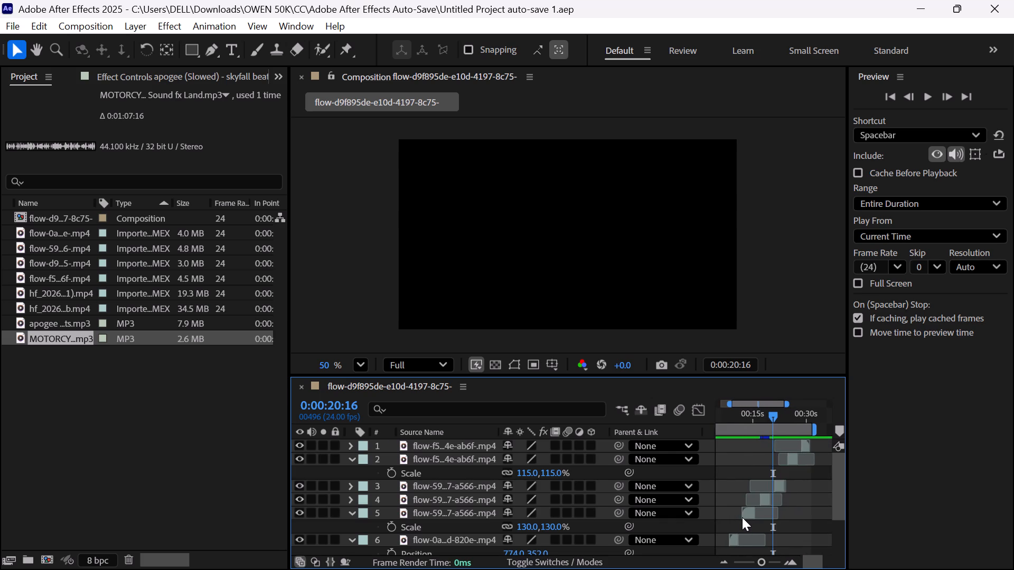
{"action": "scroll", "coordinate": [742, 517], "scroll_direction": "down", "scroll_amount": 1}
{"action": "scroll", "coordinate": [742, 517], "scroll_direction": "right", "scroll_amount": 1}
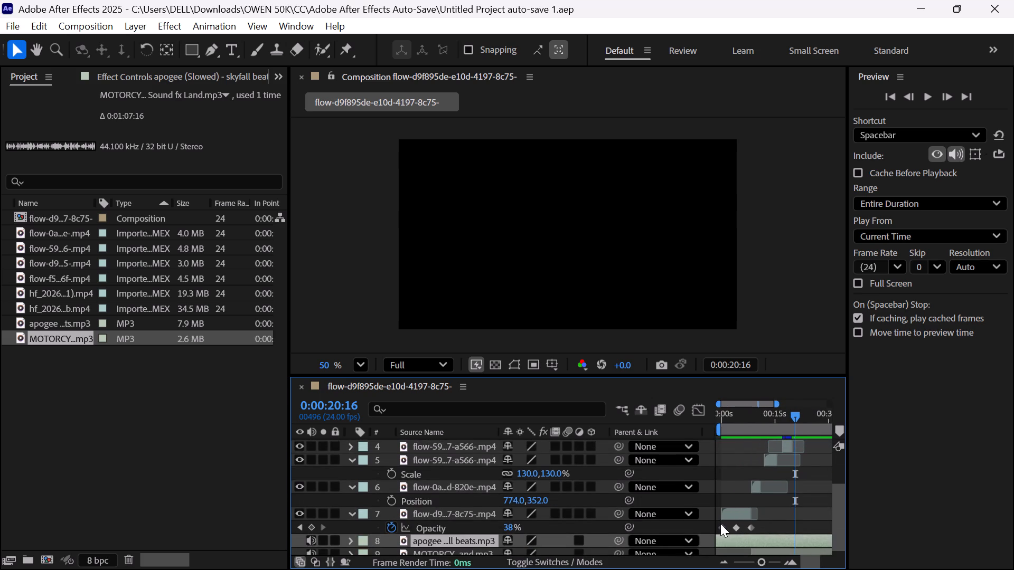
{"action": "left_click_drag", "start_coordinate": [715, 525], "coordinate": [843, 405]}
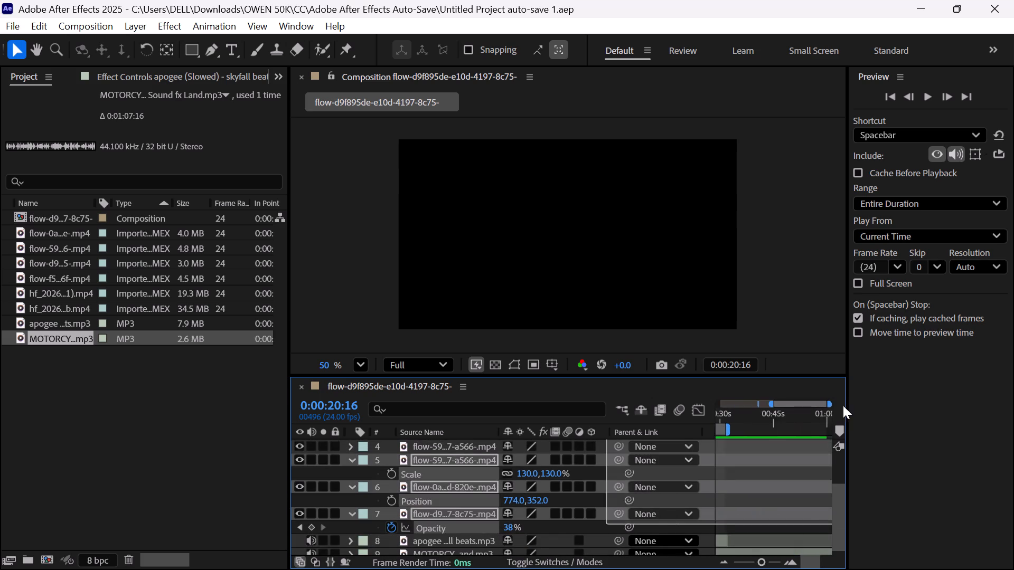
{"action": "left_click_drag", "start_coordinate": [843, 405], "coordinate": [790, 401]}
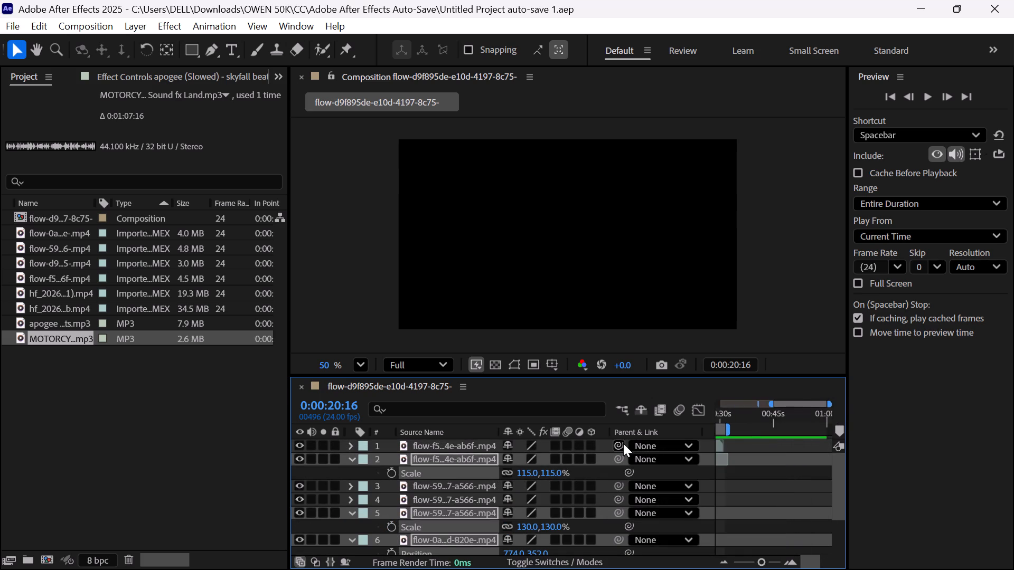
{"action": "left_click", "coordinate": [564, 430]}
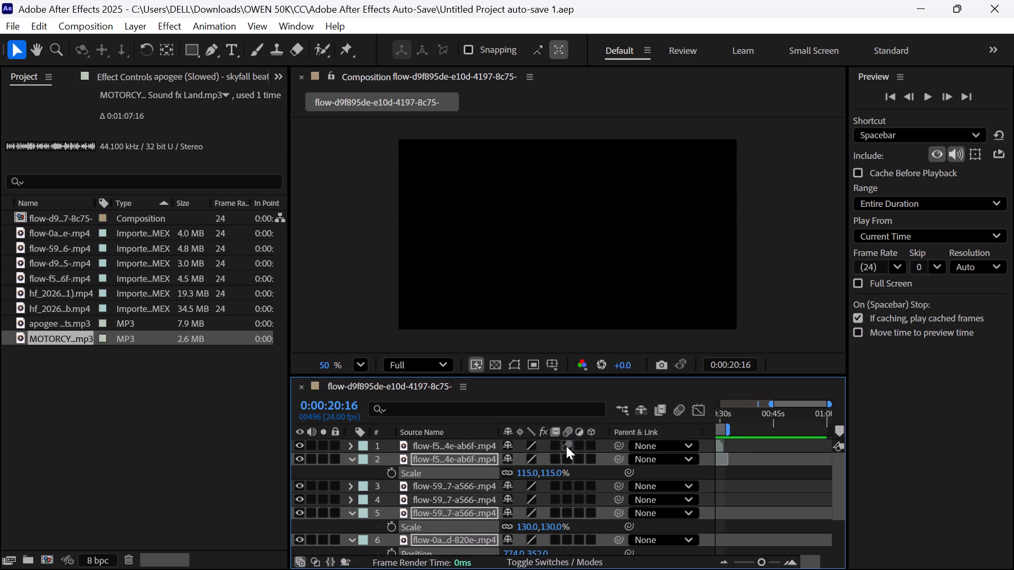
{"action": "left_click", "coordinate": [567, 446]}
Select all layers in the composition and turn on frame blending and motion blur for all the video clips.
{"action": "left_click_drag", "start_coordinate": [385, 440], "coordinate": [507, 522]}
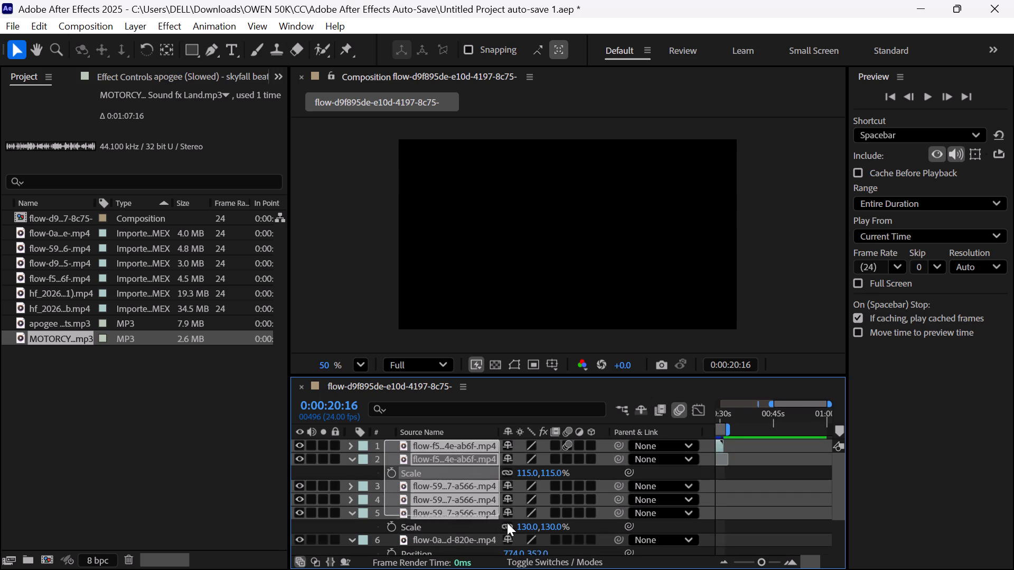
{"action": "left_click_drag", "start_coordinate": [507, 522], "coordinate": [511, 532]}
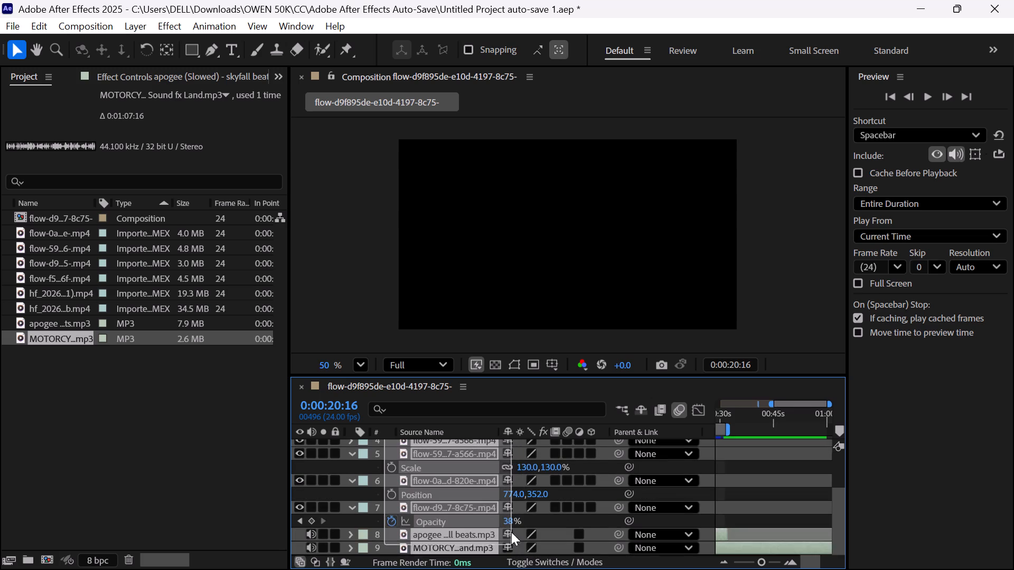
{"action": "left_click_drag", "start_coordinate": [511, 532], "coordinate": [509, 521]}
{"action": "scroll", "coordinate": [509, 521], "scroll_direction": "up", "scroll_amount": 5}
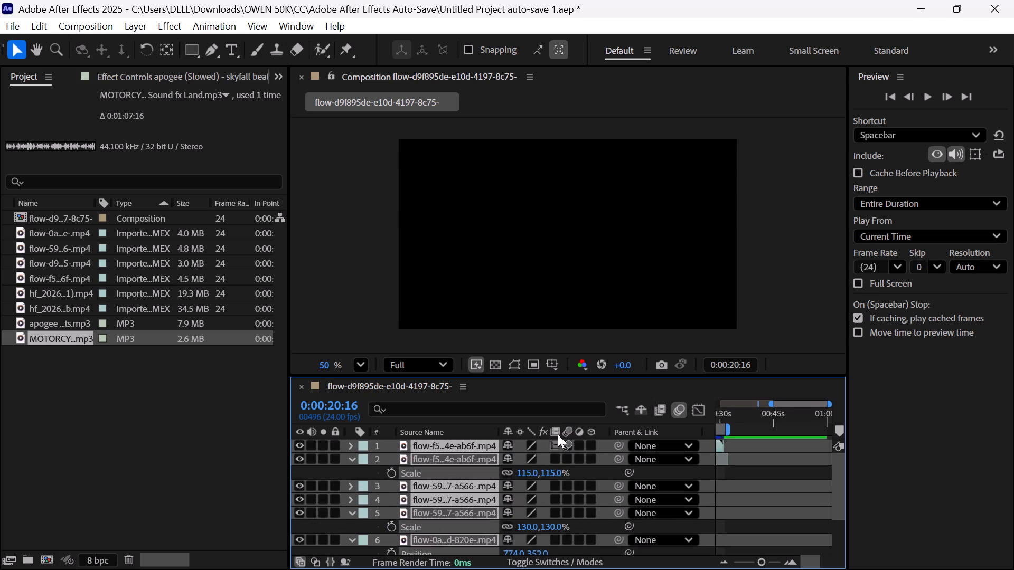
{"action": "left_click", "coordinate": [555, 439]}
{"action": "left_click", "coordinate": [557, 445]}
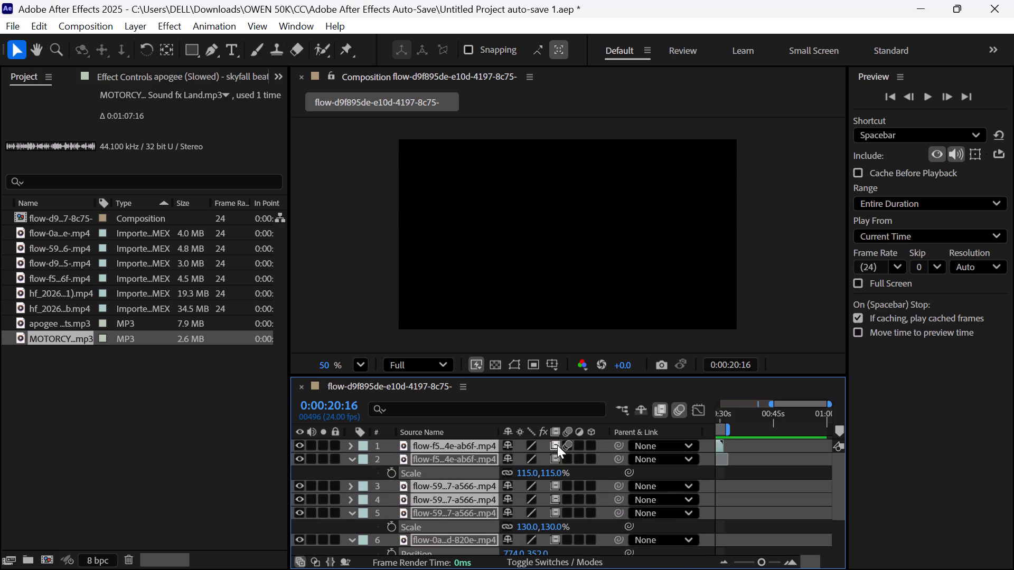
{"action": "left_click", "coordinate": [565, 445]}
{"action": "left_click", "coordinate": [565, 445]}
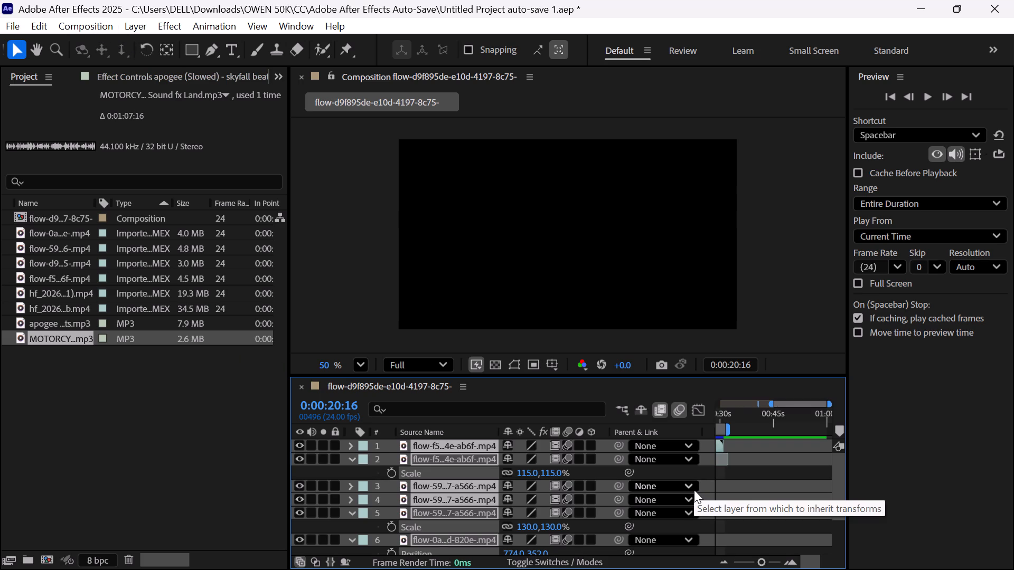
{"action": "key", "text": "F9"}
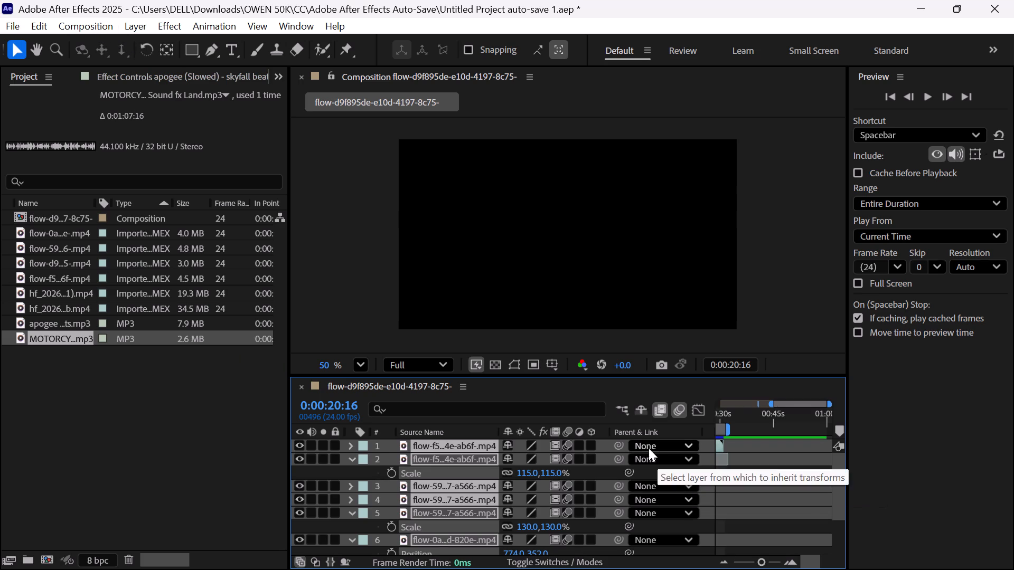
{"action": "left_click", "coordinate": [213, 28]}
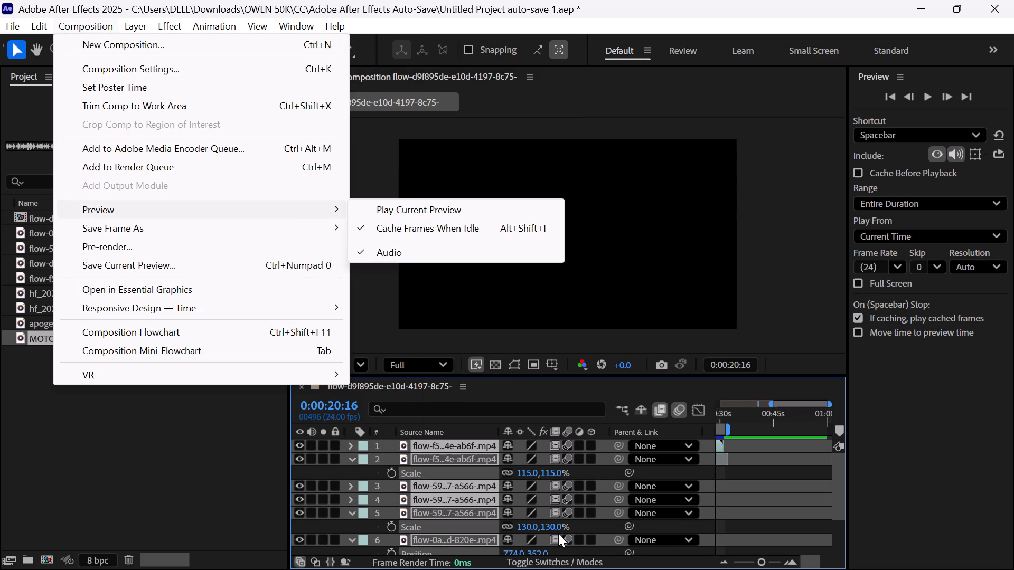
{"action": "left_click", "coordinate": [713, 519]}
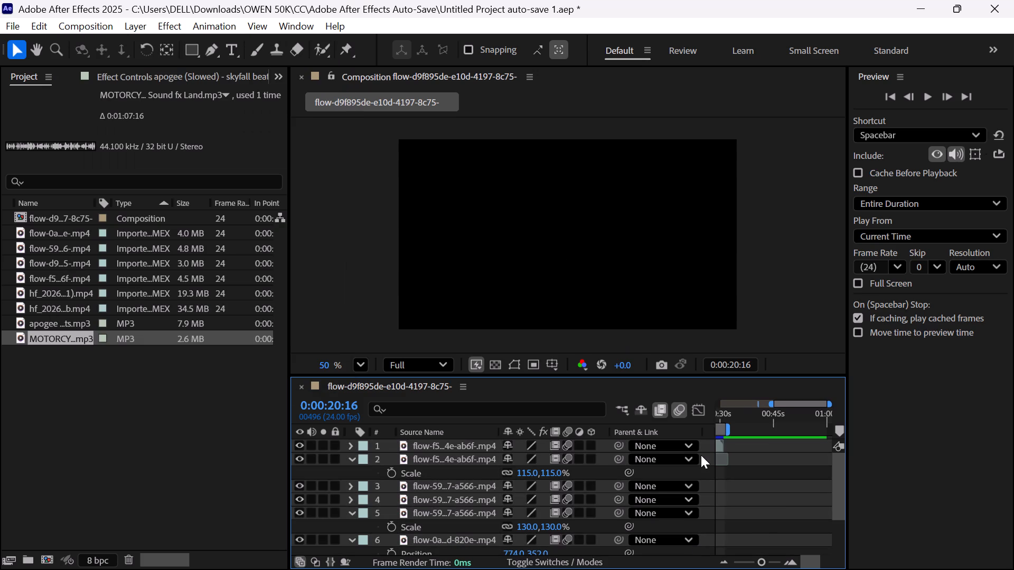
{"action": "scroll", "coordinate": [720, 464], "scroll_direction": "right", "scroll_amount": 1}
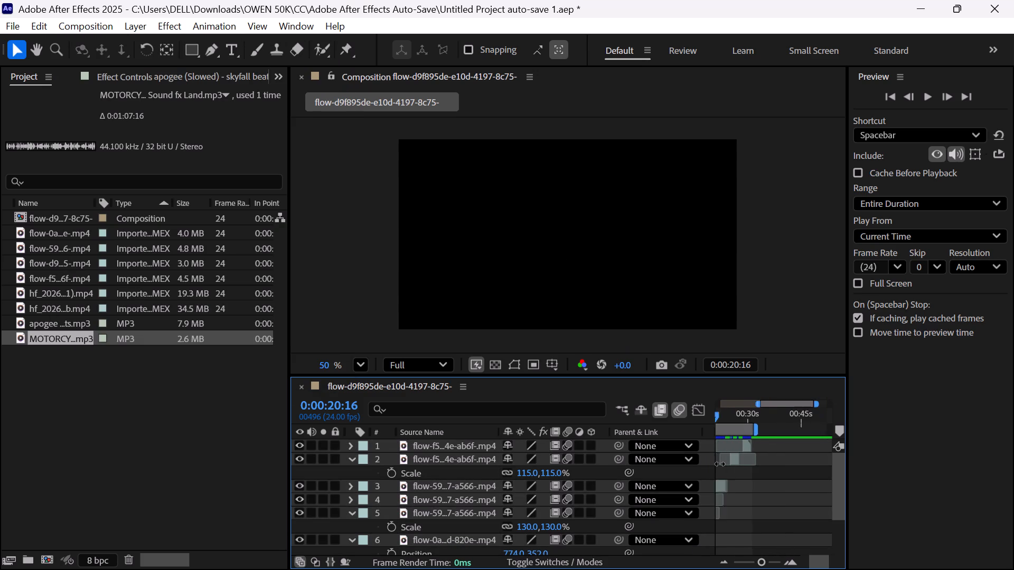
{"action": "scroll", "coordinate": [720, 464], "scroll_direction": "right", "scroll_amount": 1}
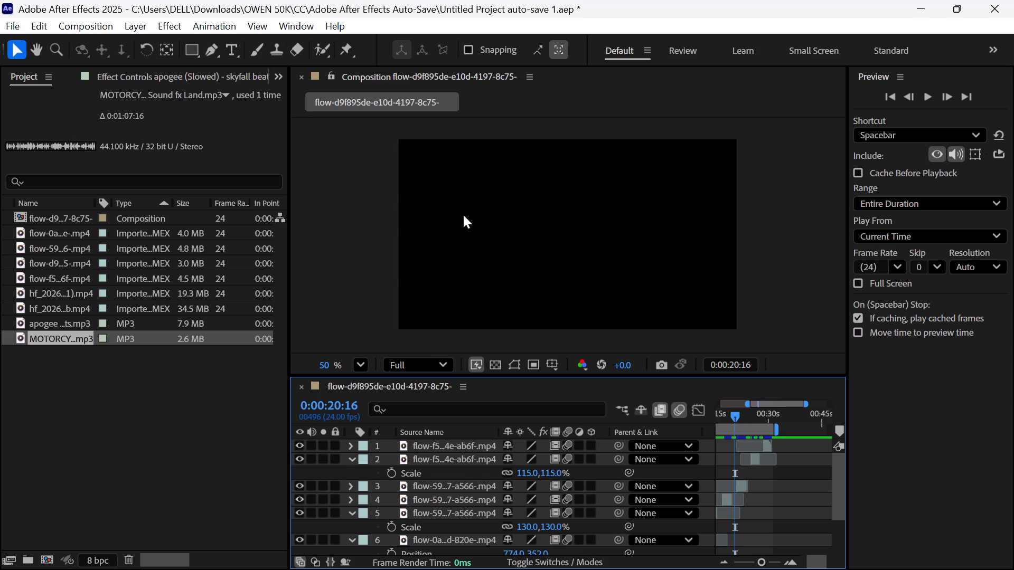
Set the composition's duration to 0:00:30:00 in the composition settings.
{"action": "left_click", "coordinate": [169, 20]}
{"action": "left_click", "coordinate": [112, 71]}
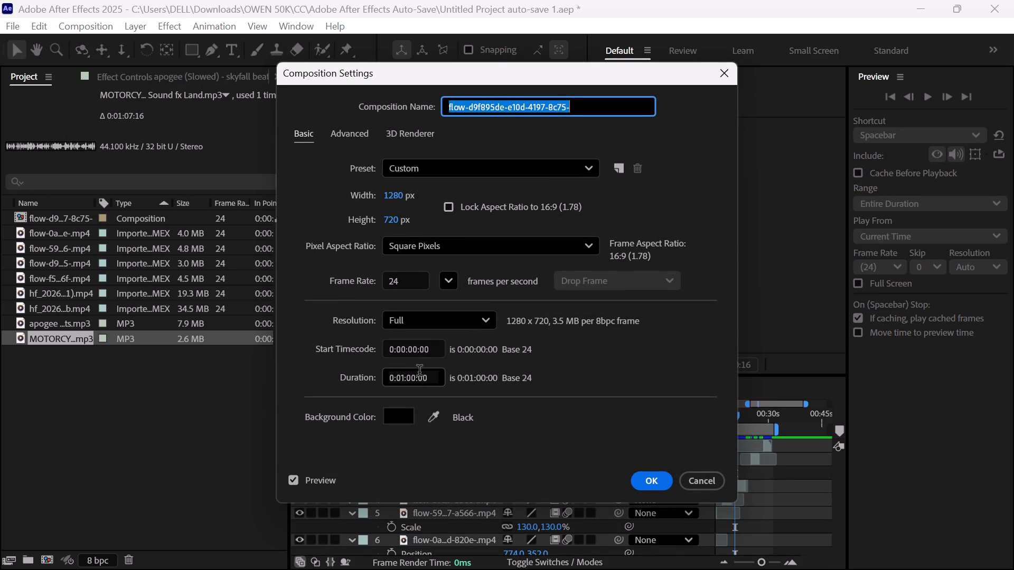
{"action": "left_click", "coordinate": [406, 379]}
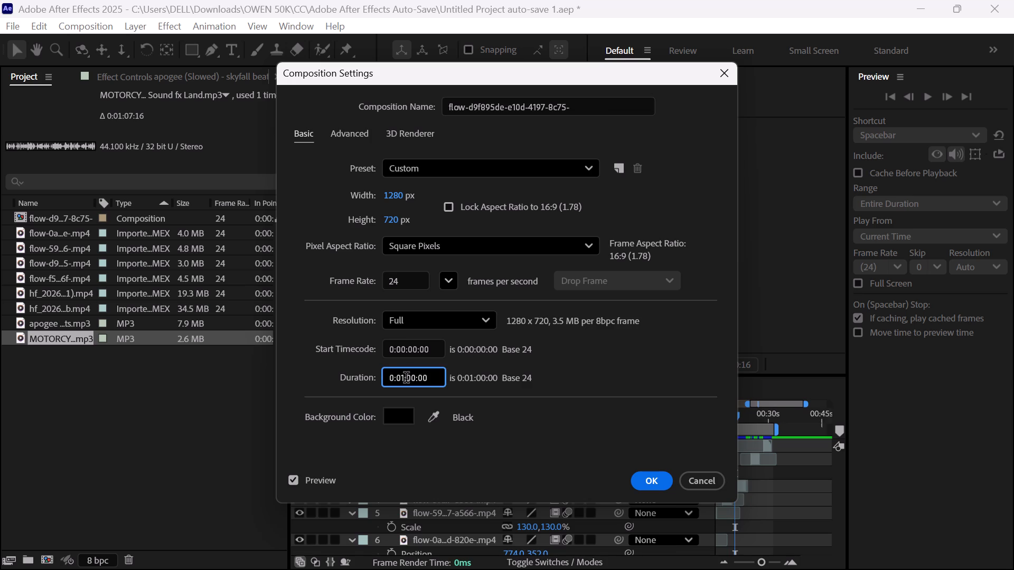
{"action": "key", "text": "BackSpace"}
{"action": "key", "text": "BackSpace"}
{"action": "key", "text": "BackSpace"}
{"action": "left_click_drag", "start_coordinate": [422, 382], "coordinate": [315, 395]}
{"action": "key", "text": "BackSpace"}
{"action": "key", "text": "0"}
{"action": "key", "text": "shift+colon"}
{"action": "type", "text": "00"}
{"action": "key", "text": "shift+colon"}
{"action": "type", "text": "00"}
{"action": "key", "text": "BackSpace"}
{"action": "key", "text": "BackSpace"}
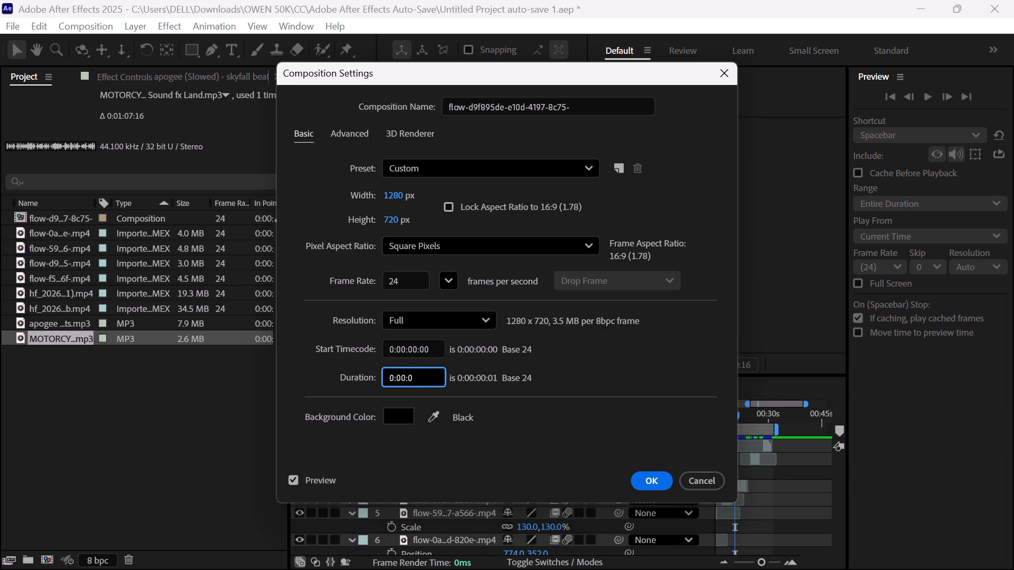
{"action": "type", "text": "30"}
{"action": "type", "text": ":00"}
{"action": "left_click", "coordinate": [645, 486]}
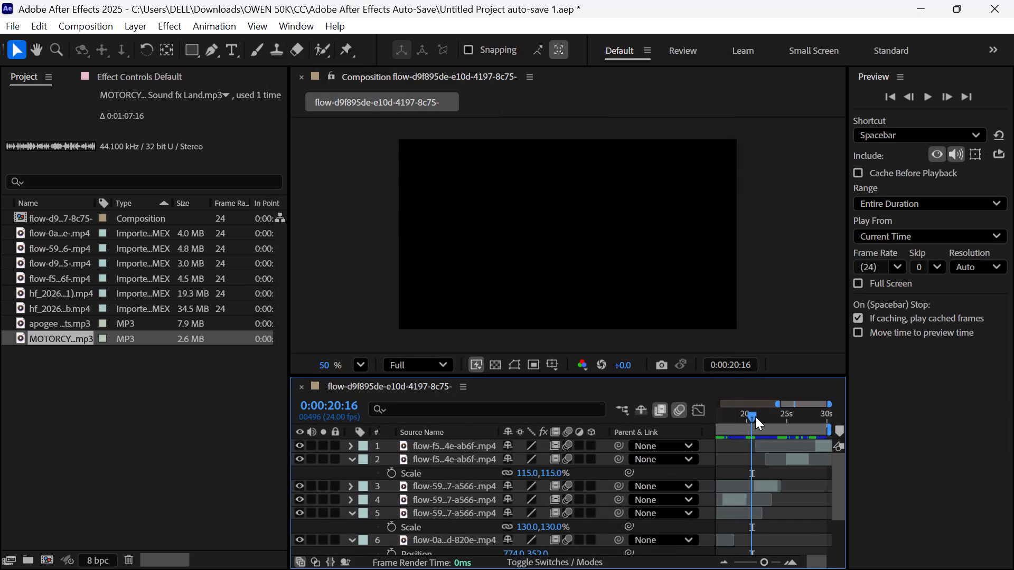
Scrub to the end of the shortened composition, return to 0:00:00:00 and play back the video from the start.
{"action": "left_click_drag", "start_coordinate": [755, 416], "coordinate": [876, 423]}
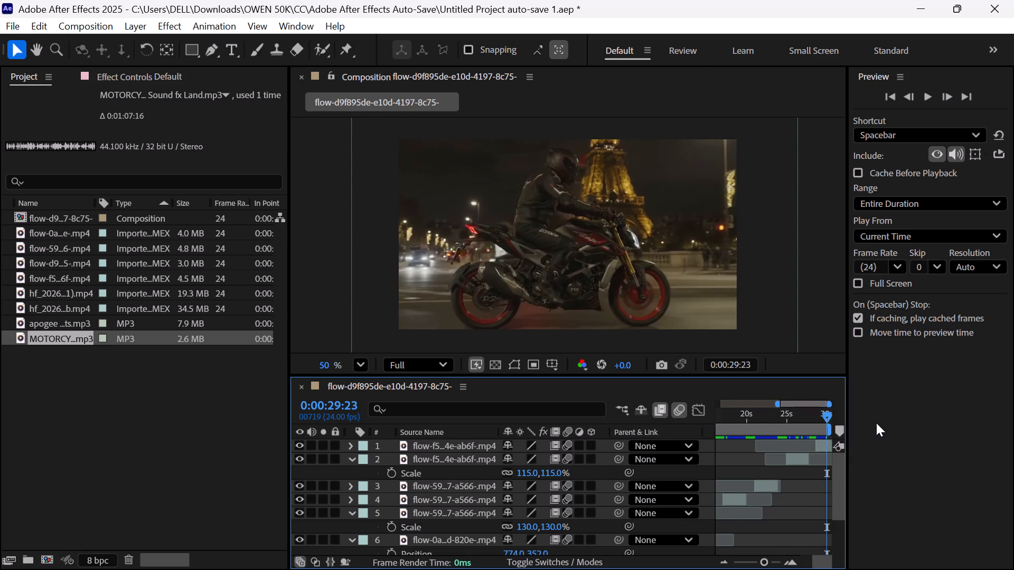
{"action": "left_click_drag", "start_coordinate": [876, 423], "coordinate": [652, 469]}
{"action": "key", "text": "space"}
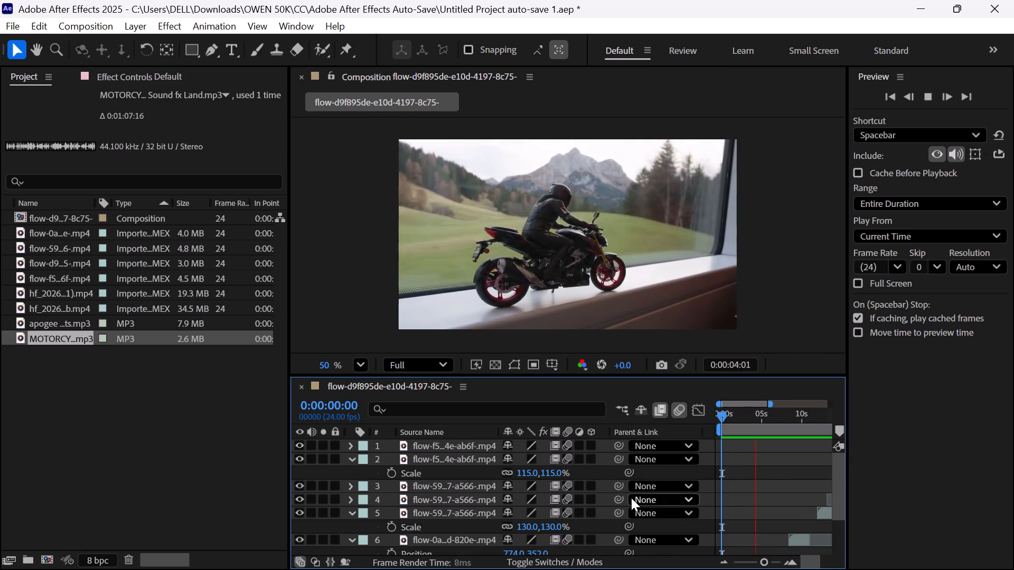
{"action": "scroll", "coordinate": [631, 498], "scroll_direction": "down", "scroll_amount": 5}
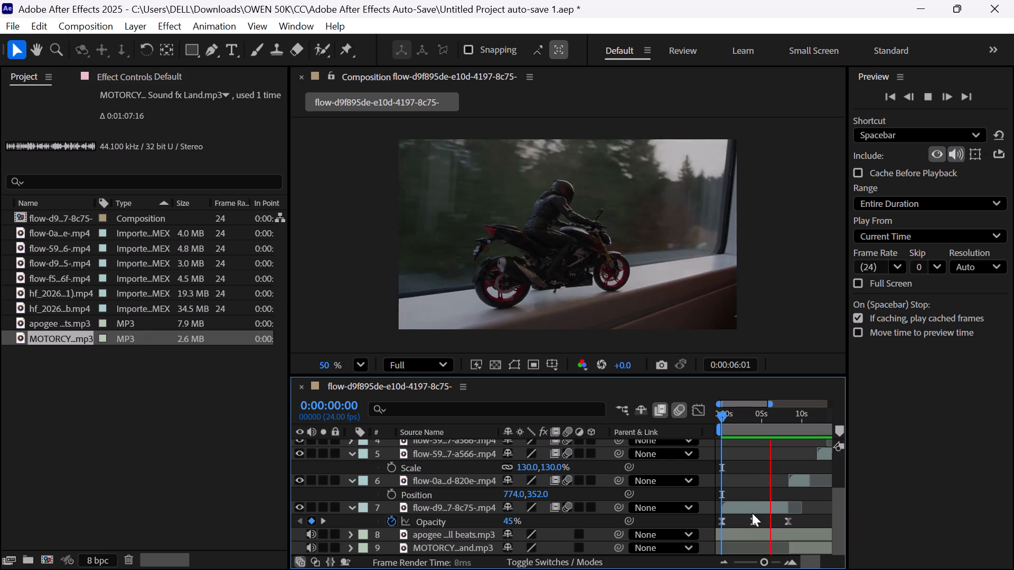
{"action": "scroll", "coordinate": [752, 513], "scroll_direction": "up", "scroll_amount": 1}
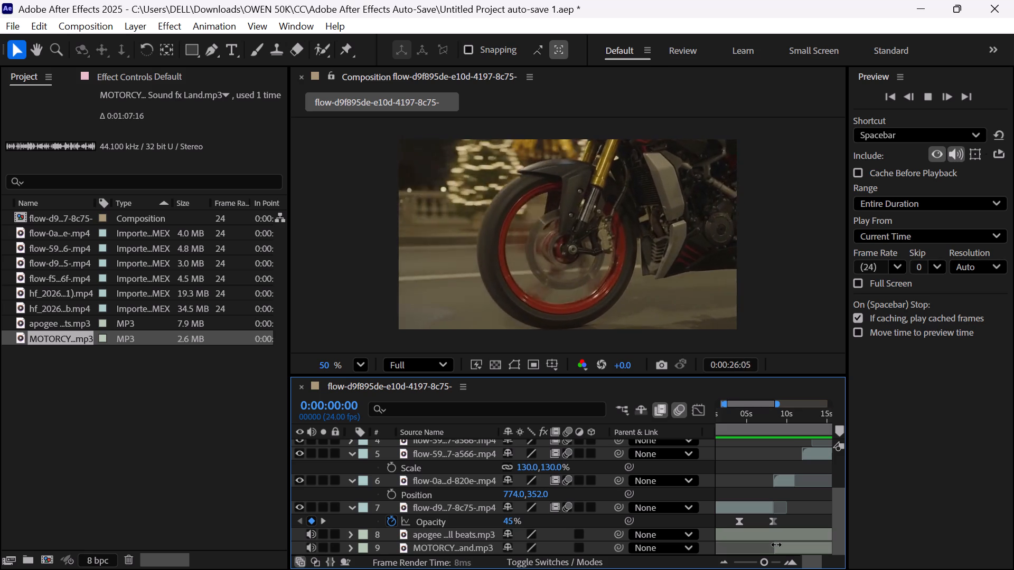
{"action": "key", "text": "space"}
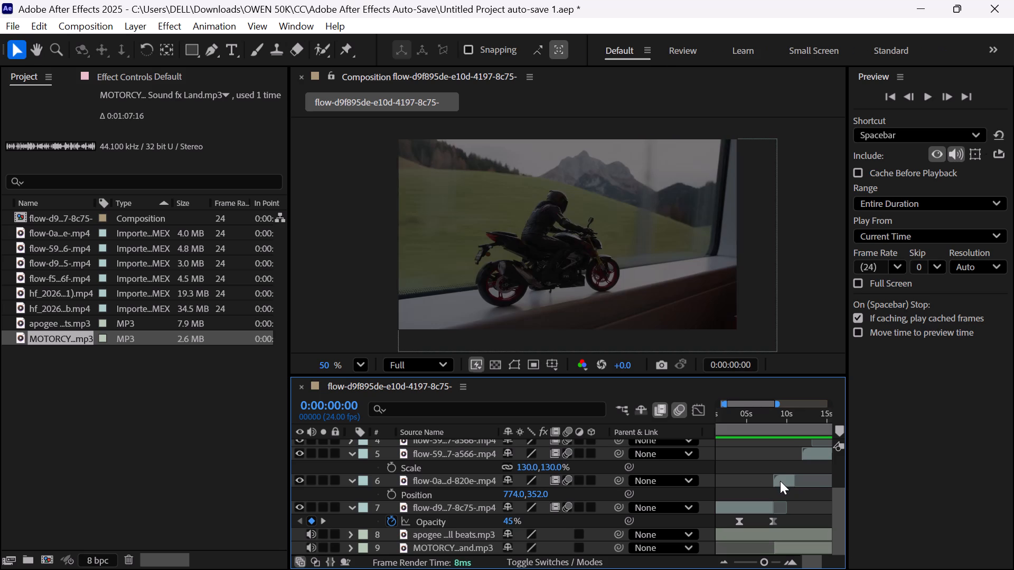
Reveal Audio Levels on the motorcycle ride sound layer (layer 9) and add a starting keyframe at 0:00:00:00.
{"action": "scroll", "coordinate": [781, 483], "scroll_direction": "left", "scroll_amount": 1}
{"action": "scroll", "coordinate": [781, 483], "scroll_direction": "down", "scroll_amount": 1}
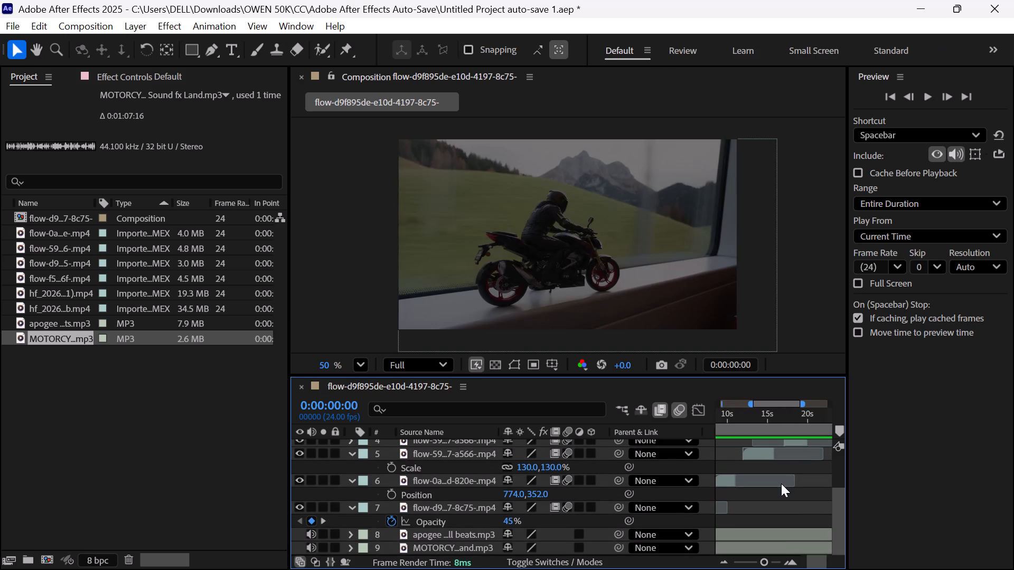
{"action": "scroll", "coordinate": [781, 483], "scroll_direction": "down", "scroll_amount": 1}
{"action": "scroll", "coordinate": [781, 483], "scroll_direction": "right", "scroll_amount": 1}
{"action": "scroll", "coordinate": [781, 483], "scroll_direction": "down", "scroll_amount": 1}
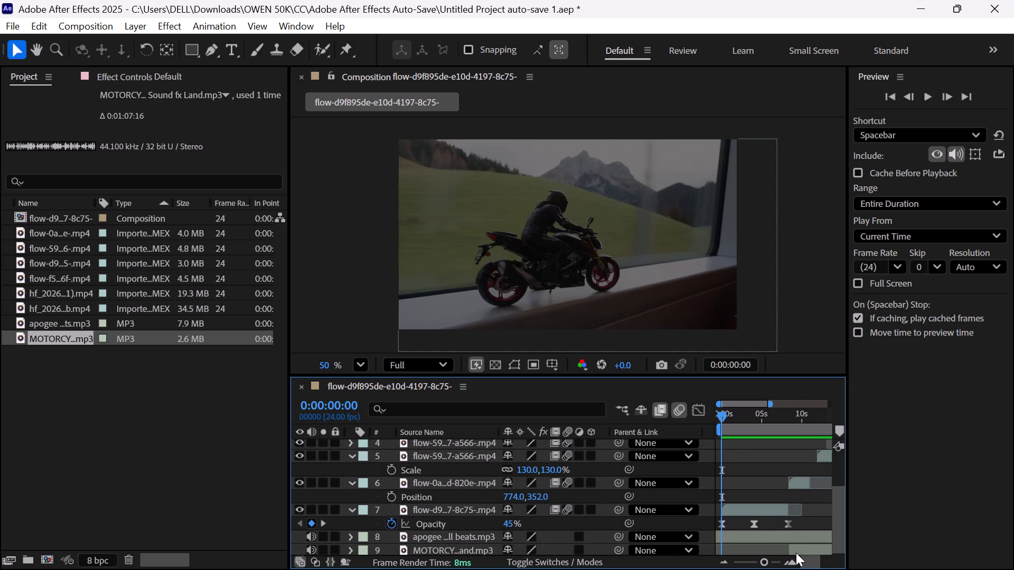
{"action": "left_click", "coordinate": [805, 548]}
{"action": "scroll", "coordinate": [805, 548], "scroll_direction": "left", "scroll_amount": 1}
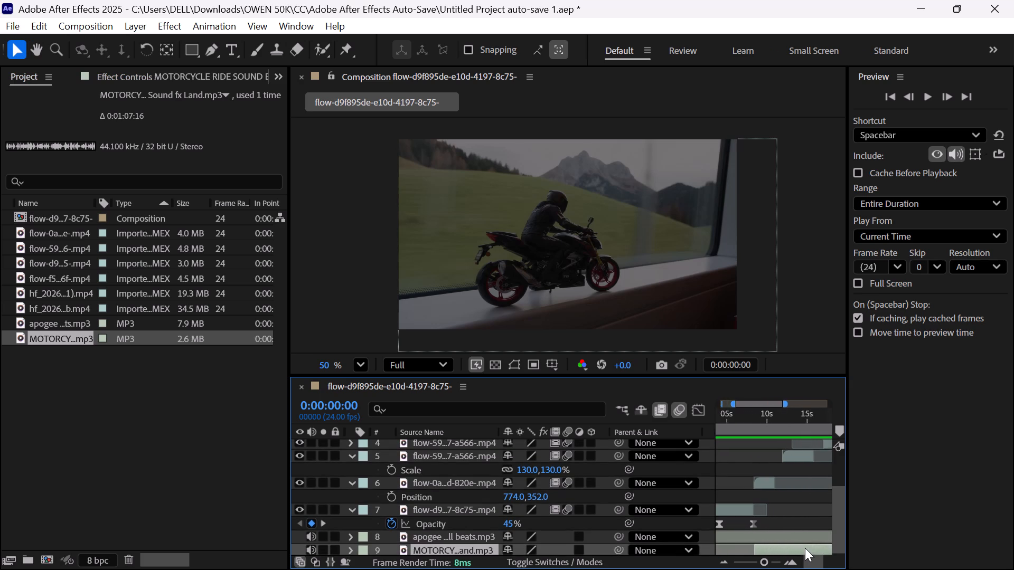
{"action": "scroll", "coordinate": [805, 548], "scroll_direction": "left", "scroll_amount": 1}
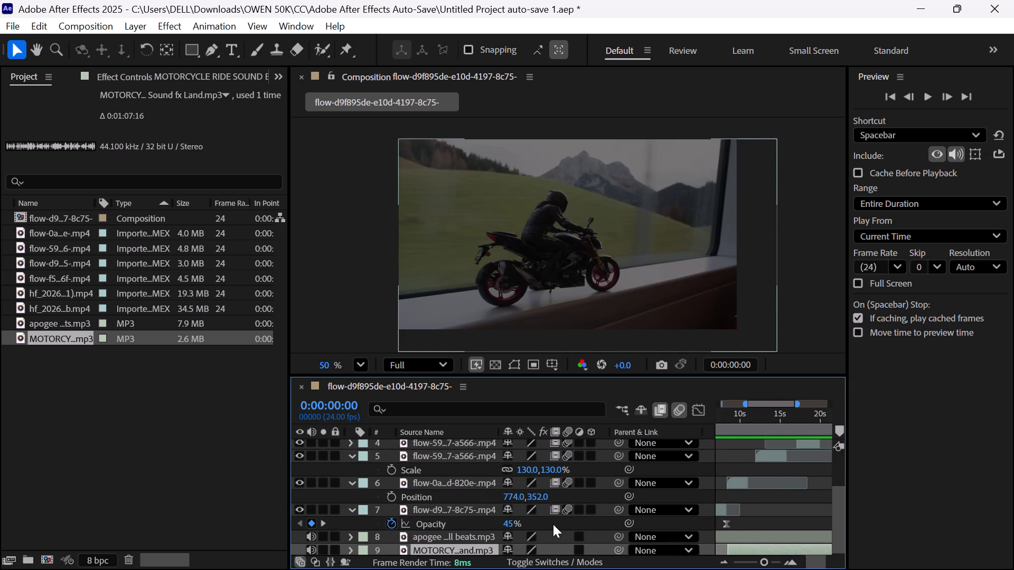
{"action": "key", "text": "a"}
{"action": "key", "text": "l"}
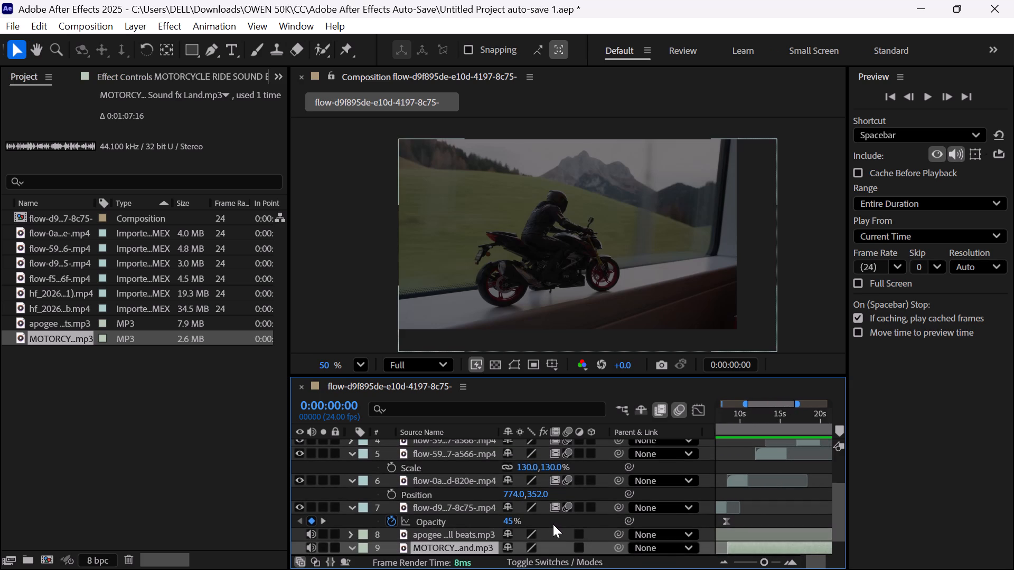
{"action": "scroll", "coordinate": [551, 501], "scroll_direction": "down", "scroll_amount": 4}
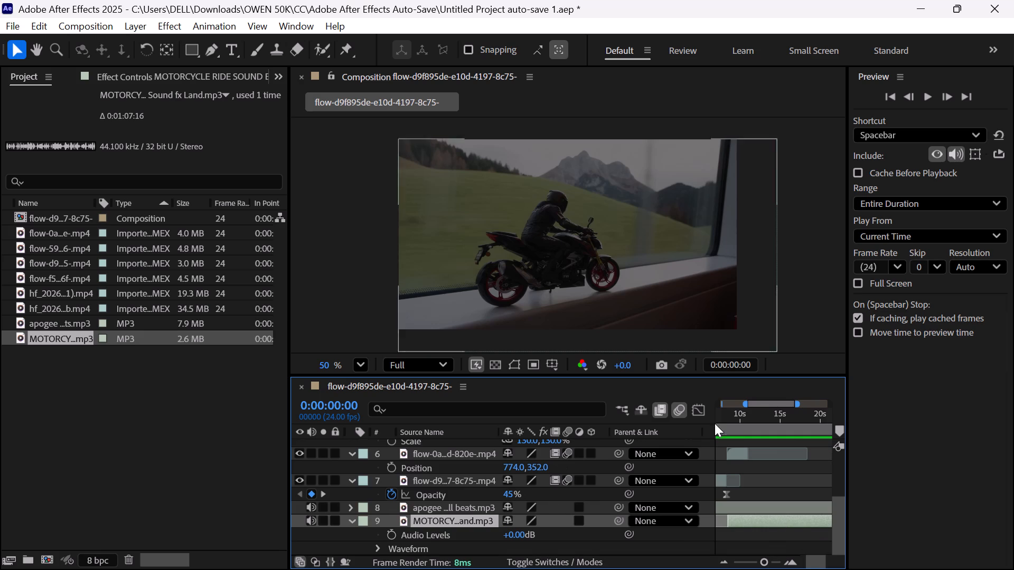
{"action": "left_click", "coordinate": [395, 537]}
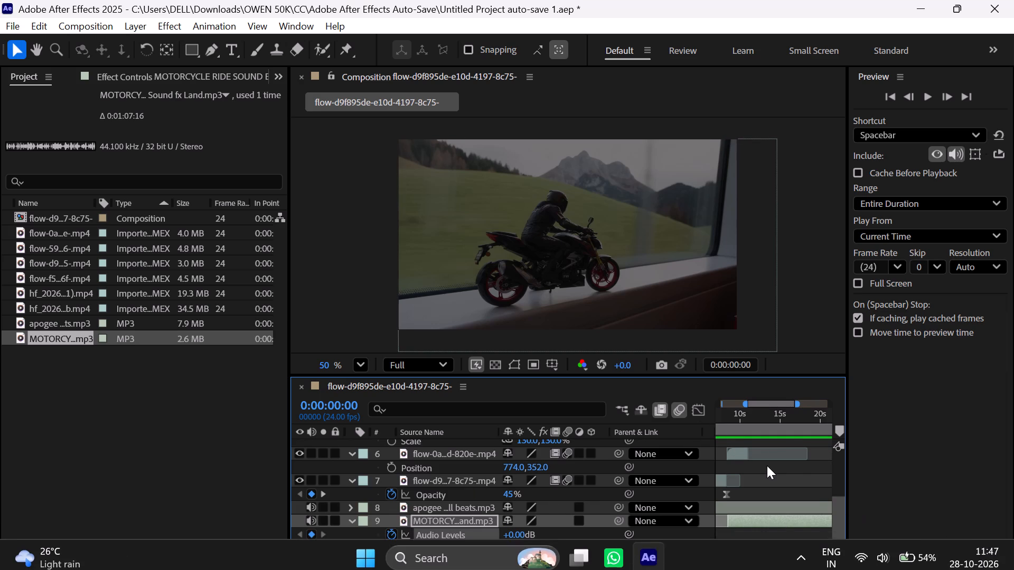
Add a second Audio Levels keyframe of -21.00 dB on the motorcycle sound layer at 0:00:10:18.
{"action": "scroll", "coordinate": [767, 465], "scroll_direction": "right", "scroll_amount": 2}
{"action": "left_click_drag", "start_coordinate": [721, 416], "coordinate": [813, 417]}
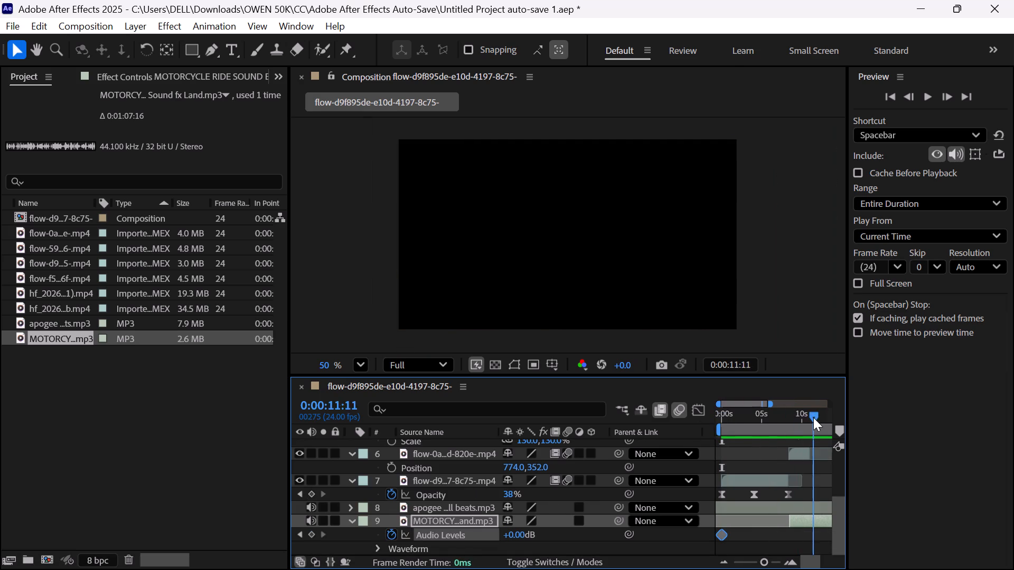
{"action": "left_click_drag", "start_coordinate": [813, 417], "coordinate": [790, 422]}
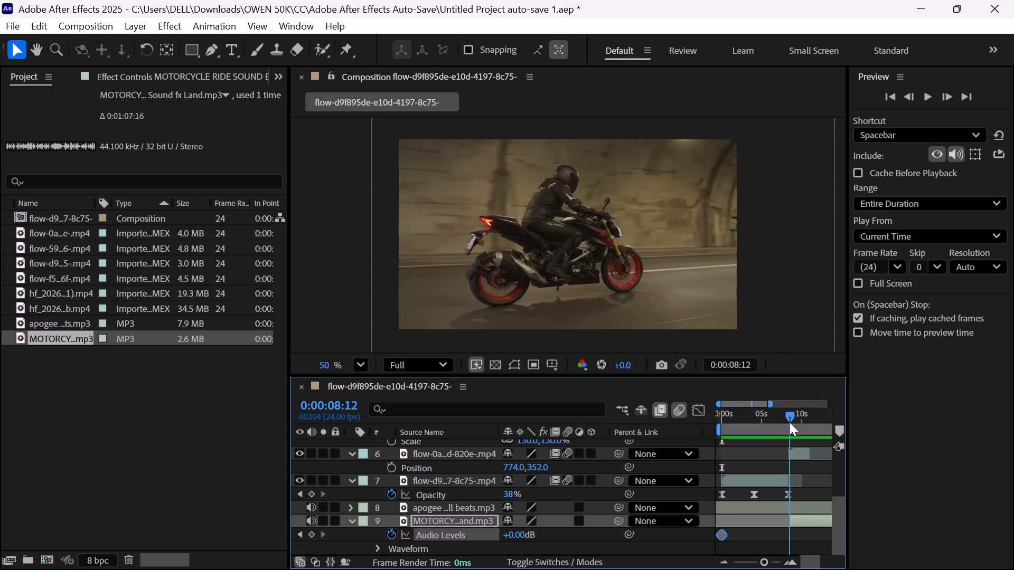
{"action": "left_click_drag", "start_coordinate": [790, 422], "coordinate": [808, 423]}
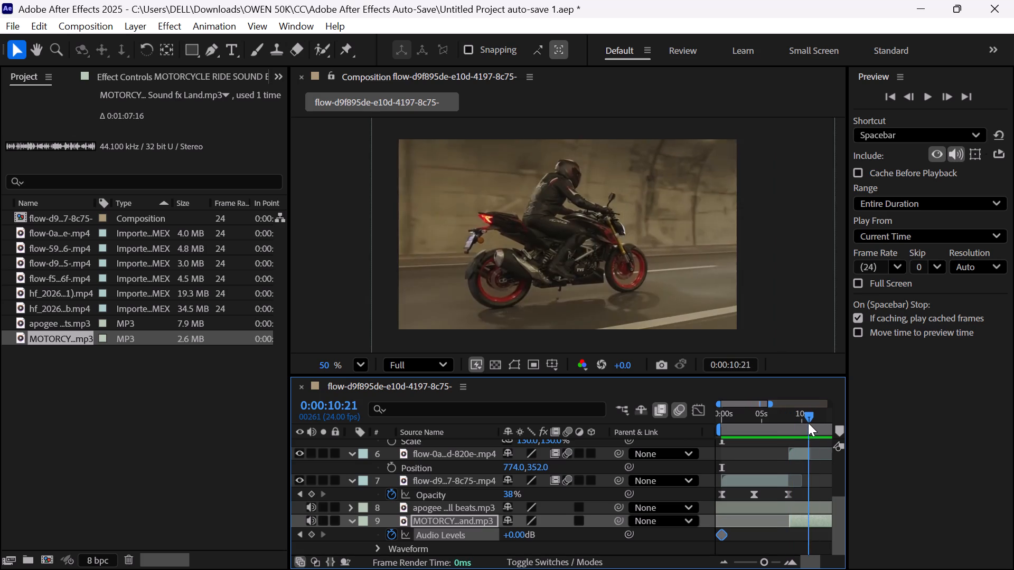
{"action": "left_click_drag", "start_coordinate": [808, 423], "coordinate": [809, 424]}
{"action": "left_click_drag", "start_coordinate": [808, 412], "coordinate": [799, 419]}
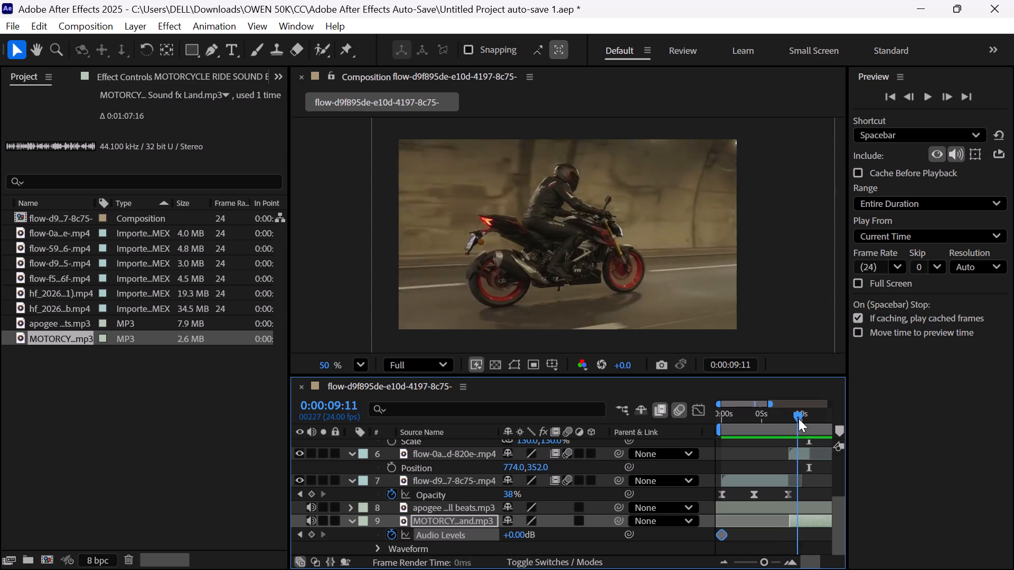
{"action": "left_click_drag", "start_coordinate": [799, 419], "coordinate": [808, 417]}
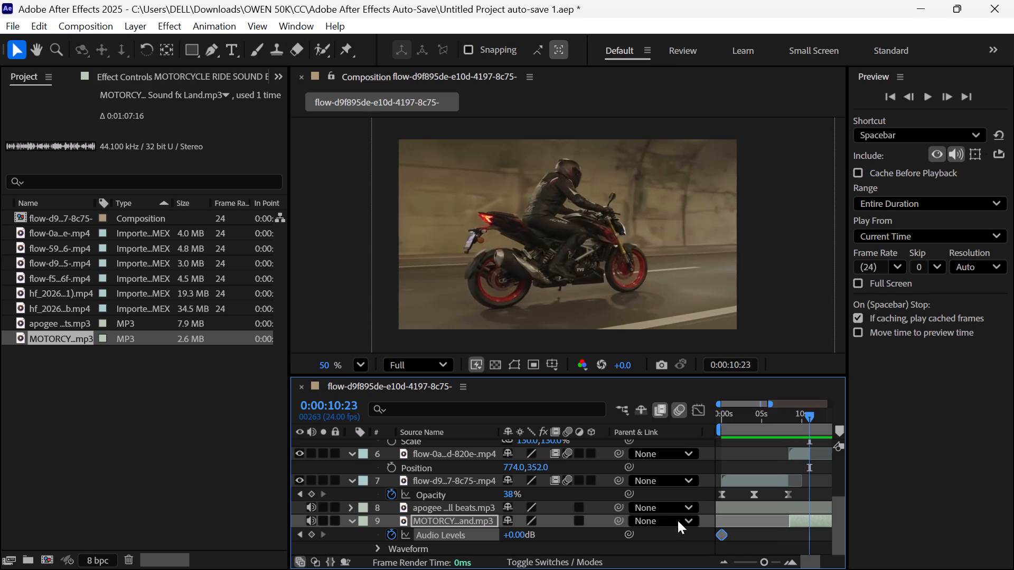
{"action": "left_click_drag", "start_coordinate": [808, 413], "coordinate": [805, 417]}
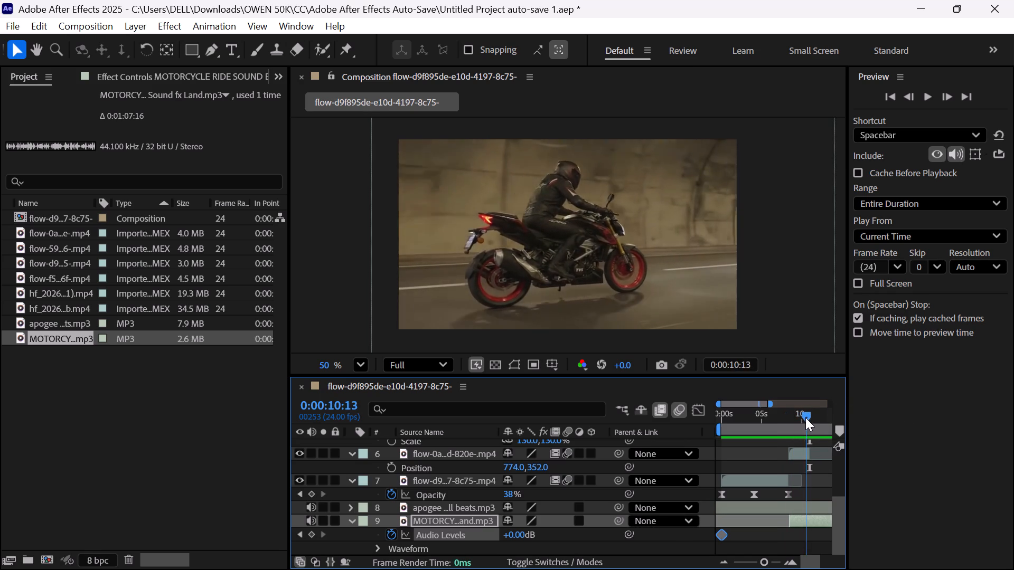
{"action": "left_click_drag", "start_coordinate": [805, 417], "coordinate": [806, 419]}
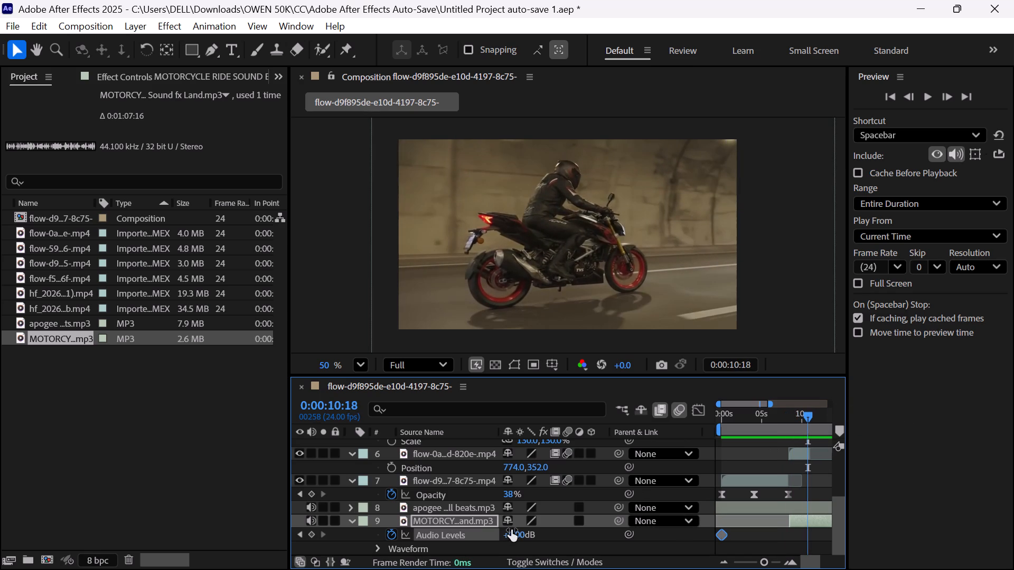
{"action": "left_click_drag", "start_coordinate": [512, 531], "coordinate": [508, 538]}
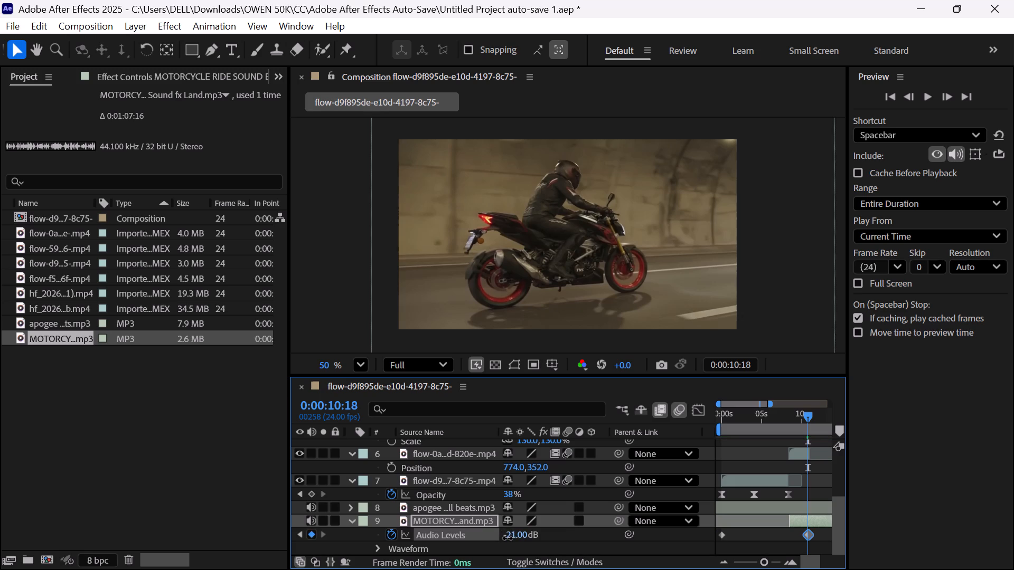
Set the motorcycle sound layer's Audio Levels keyframe at 0:00:10:18 to -1.00 dB.
{"action": "left_click_drag", "start_coordinate": [508, 538], "coordinate": [531, 548]}
{"action": "left_click_drag", "start_coordinate": [531, 548], "coordinate": [529, 548]}
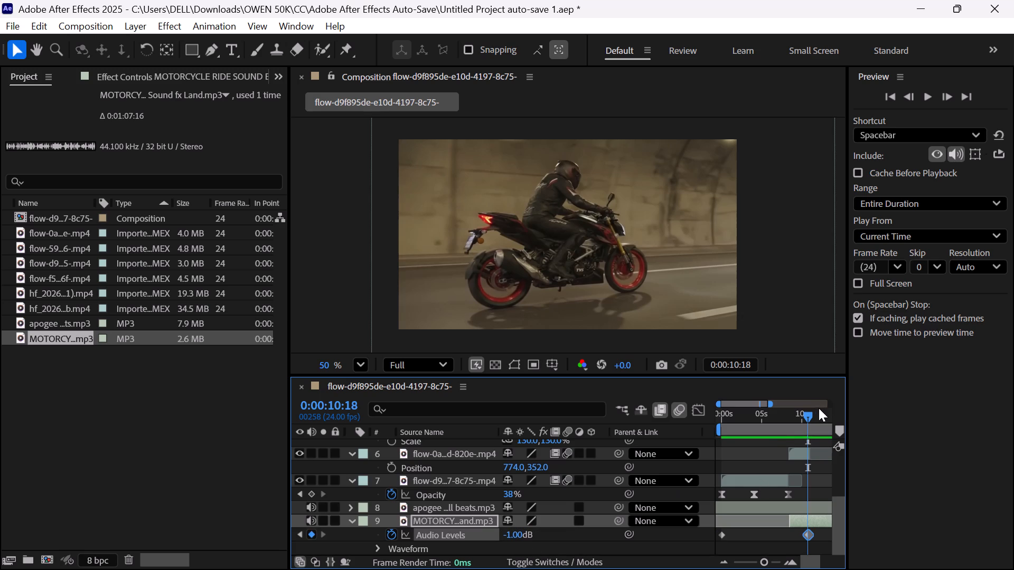
Add an Audio Levels keyframe of 0.00 dB on the motorcycle sound layer (layer 9) at 0:00:09:23.
{"action": "left_click_drag", "start_coordinate": [810, 414], "coordinate": [803, 416]}
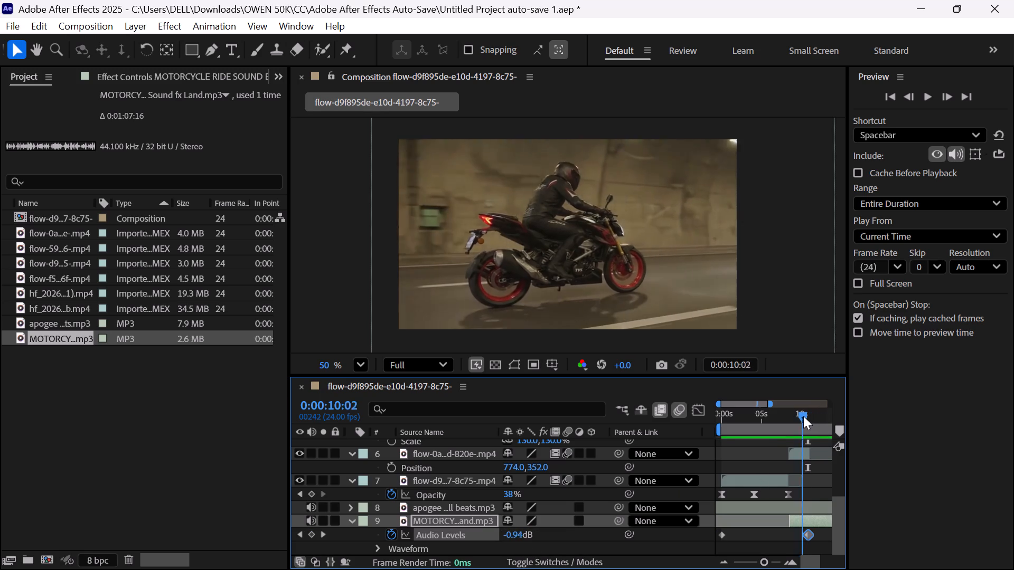
{"action": "left_click_drag", "start_coordinate": [803, 416], "coordinate": [803, 416]}
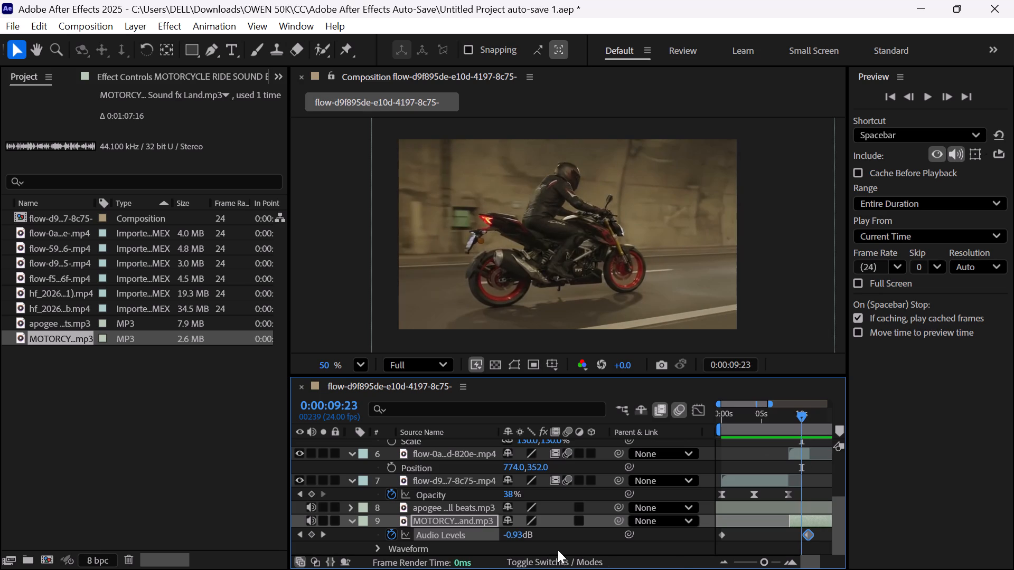
{"action": "left_click_drag", "start_coordinate": [509, 538], "coordinate": [542, 535]}
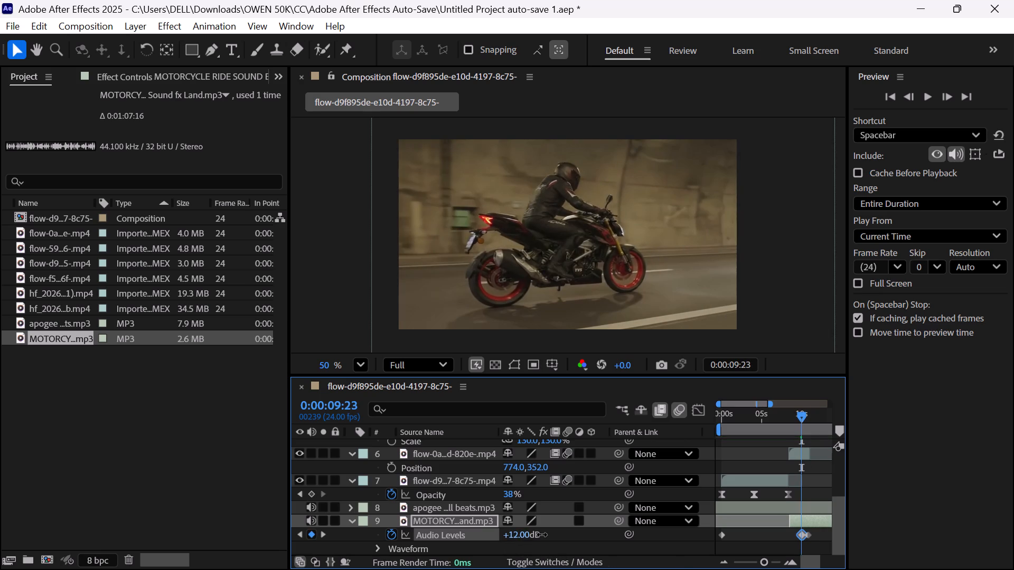
{"action": "left_click_drag", "start_coordinate": [542, 535], "coordinate": [524, 545]}
{"action": "left_click_drag", "start_coordinate": [524, 545], "coordinate": [537, 539]}
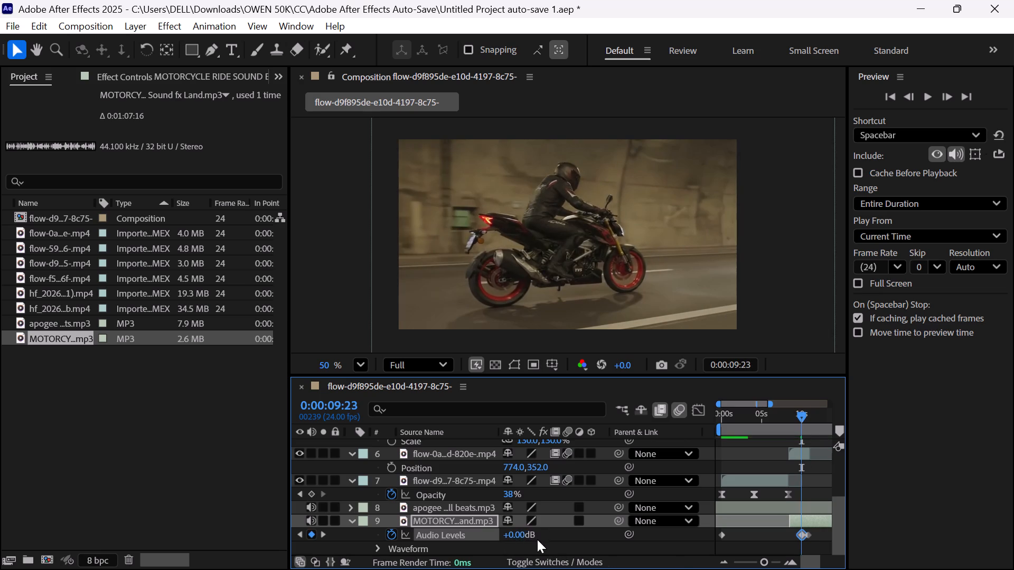
{"action": "double_click", "coordinate": [522, 536]}
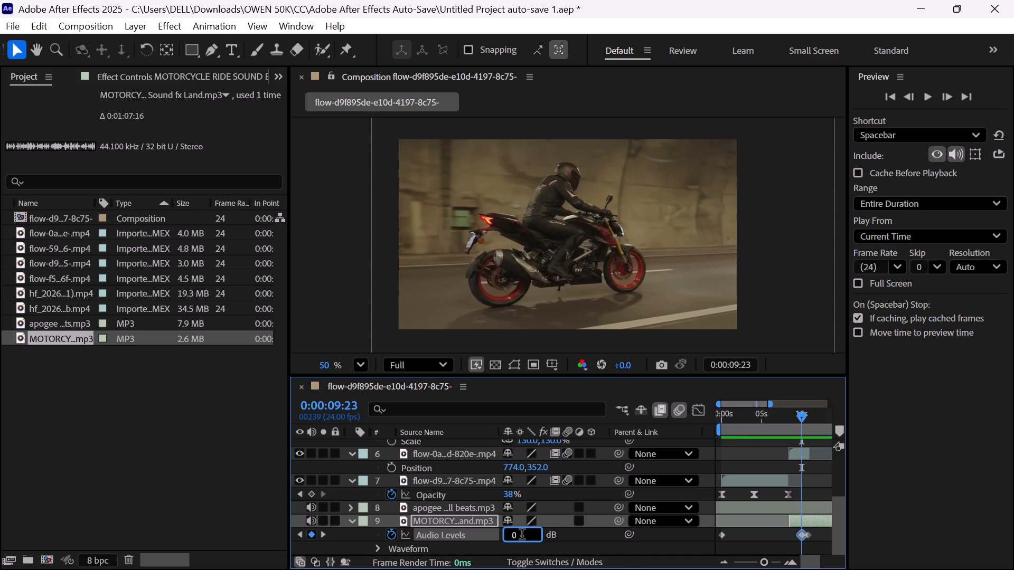
{"action": "left_click", "coordinate": [621, 541]}
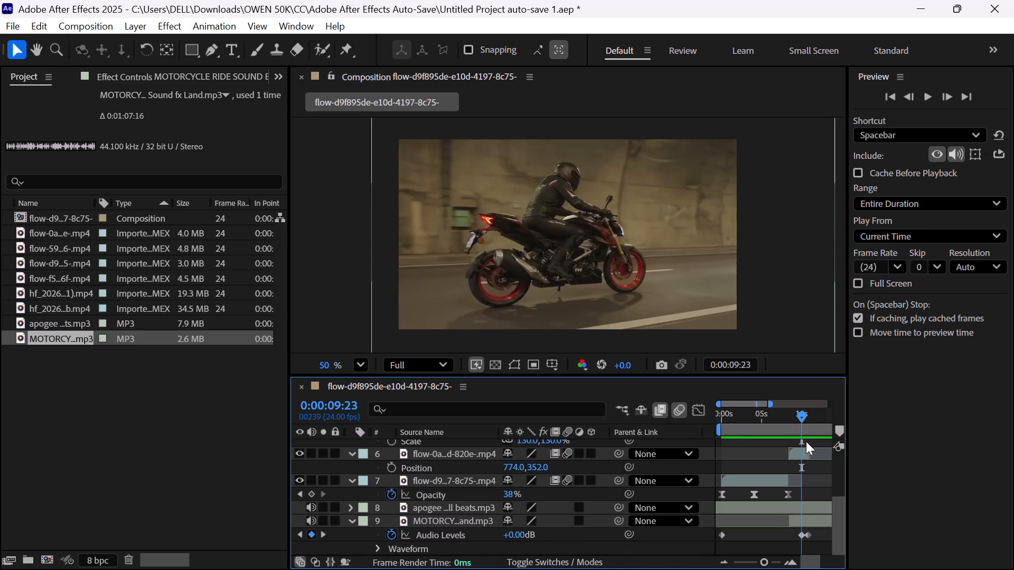
Add an Audio Levels keyframe of -26.00 dB on the motorcycle sound layer at 0:00:10:23.
{"action": "left_click_drag", "start_coordinate": [802, 415], "coordinate": [818, 420]}
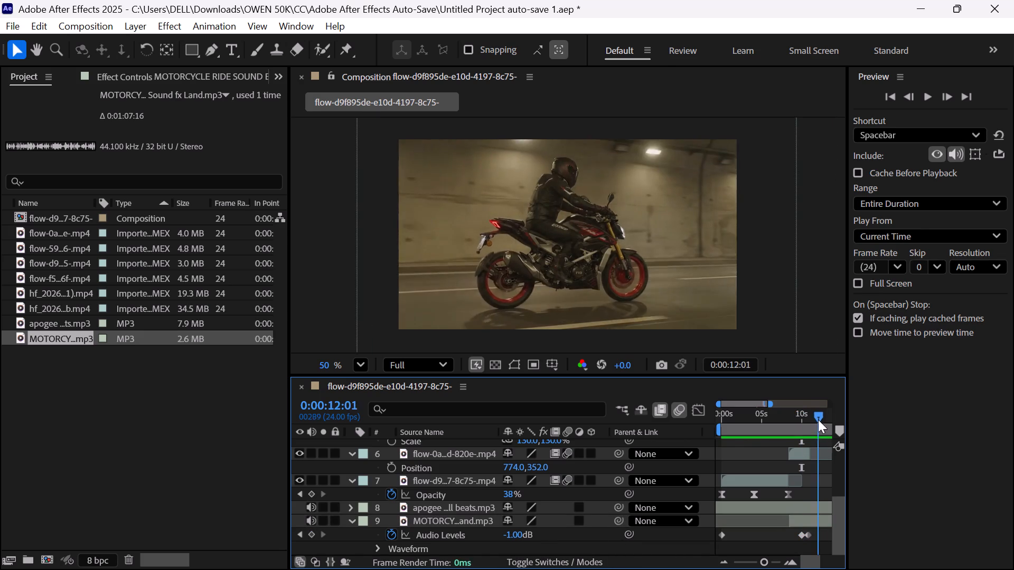
{"action": "left_click_drag", "start_coordinate": [818, 420], "coordinate": [812, 451]}
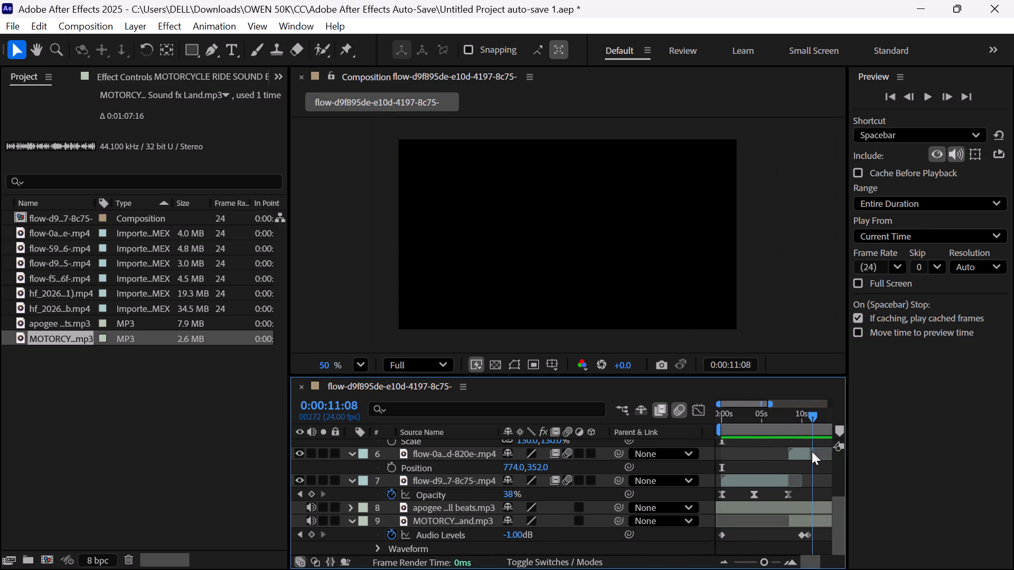
{"action": "left_click_drag", "start_coordinate": [812, 451], "coordinate": [810, 452]}
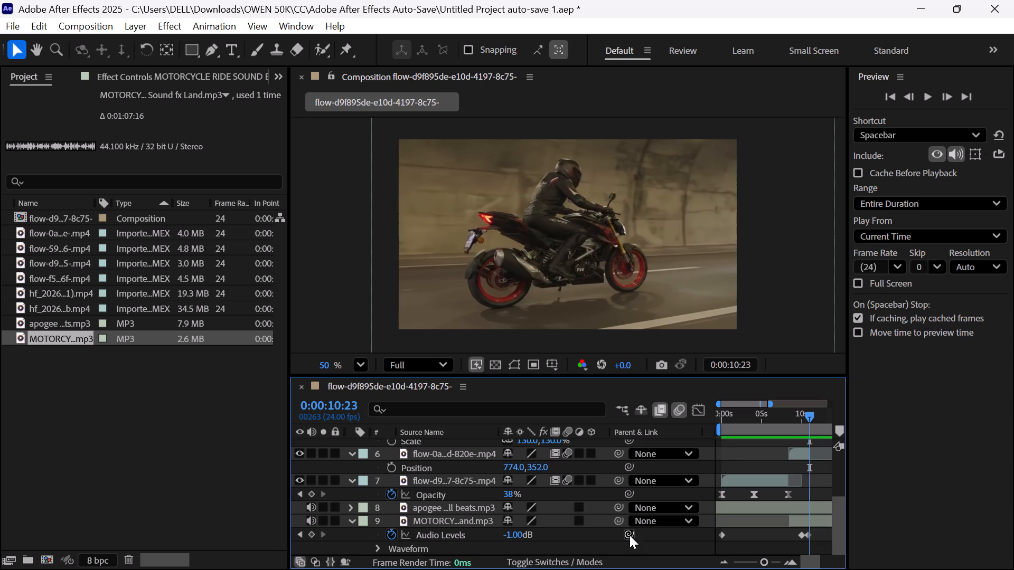
{"action": "left_click_drag", "start_coordinate": [513, 536], "coordinate": [496, 539]}
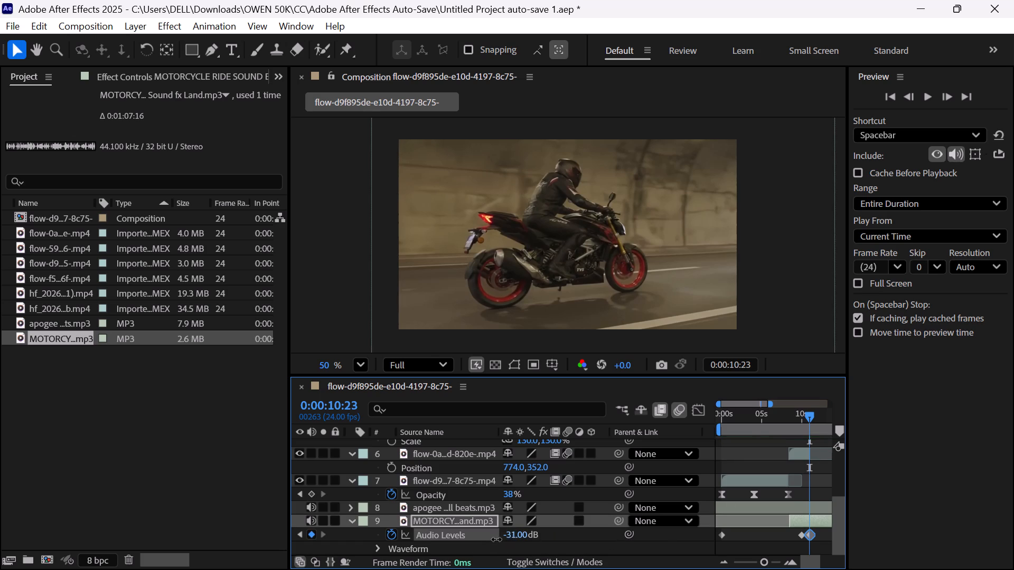
{"action": "left_click_drag", "start_coordinate": [496, 539], "coordinate": [497, 539]}
Scrub through the composition to its end and back to about 0:00:17:02, examining the shots and where the clips change.
{"action": "left_click_drag", "start_coordinate": [809, 417], "coordinate": [849, 432]}
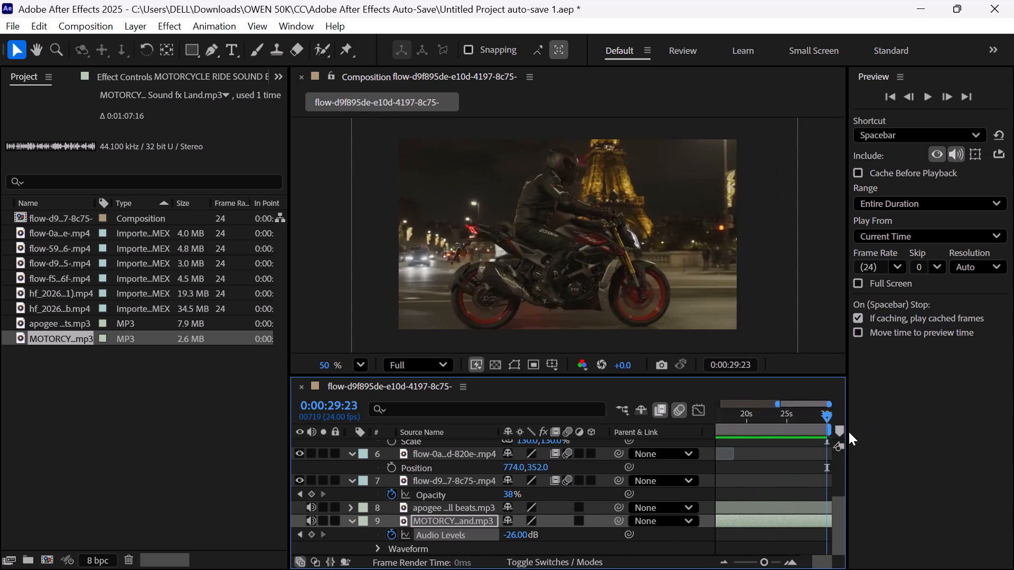
{"action": "left_click_drag", "start_coordinate": [849, 432], "coordinate": [816, 469]}
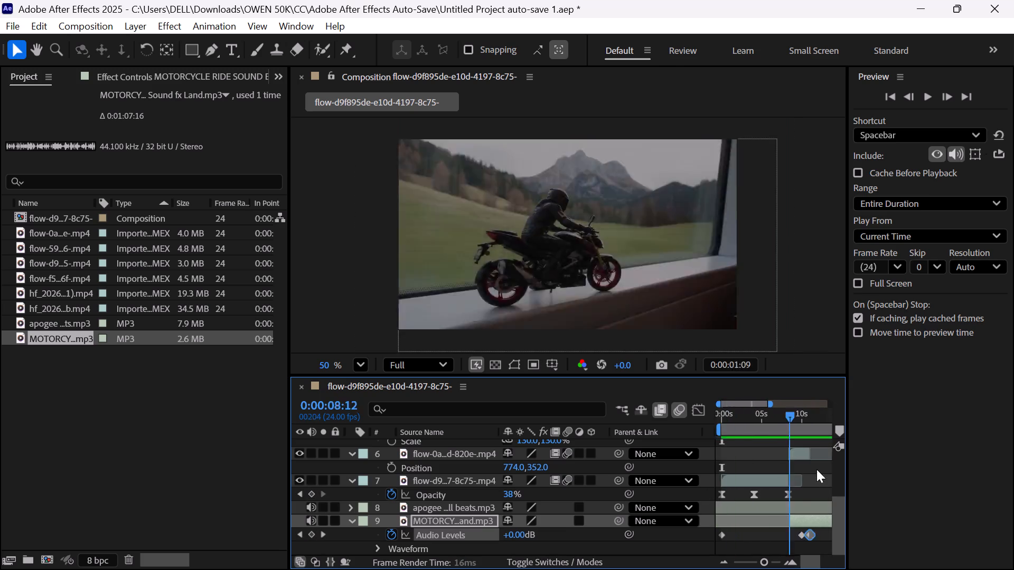
{"action": "left_click_drag", "start_coordinate": [816, 469], "coordinate": [730, 495]}
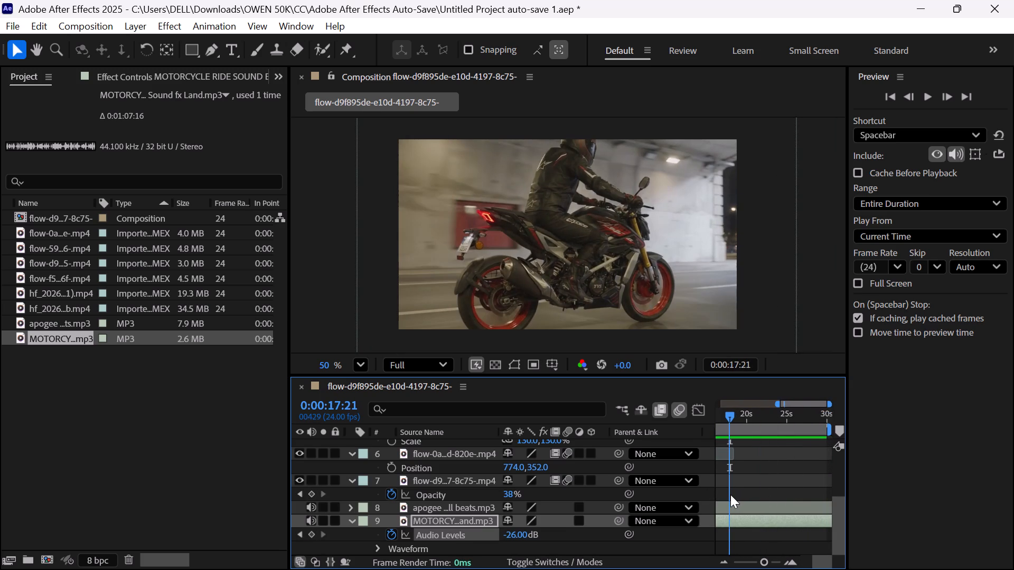
{"action": "scroll", "coordinate": [730, 495], "scroll_direction": "up", "scroll_amount": 1}
{"action": "scroll", "coordinate": [730, 495], "scroll_direction": "right", "scroll_amount": 1}
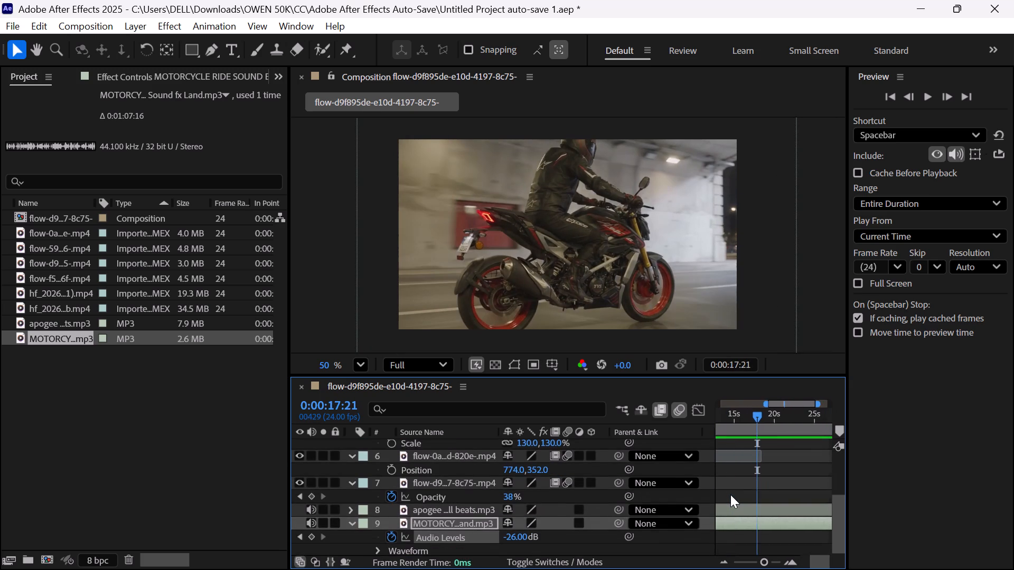
{"action": "scroll", "coordinate": [730, 495], "scroll_direction": "right", "scroll_amount": 1}
{"action": "scroll", "coordinate": [763, 464], "scroll_direction": "up", "scroll_amount": 1}
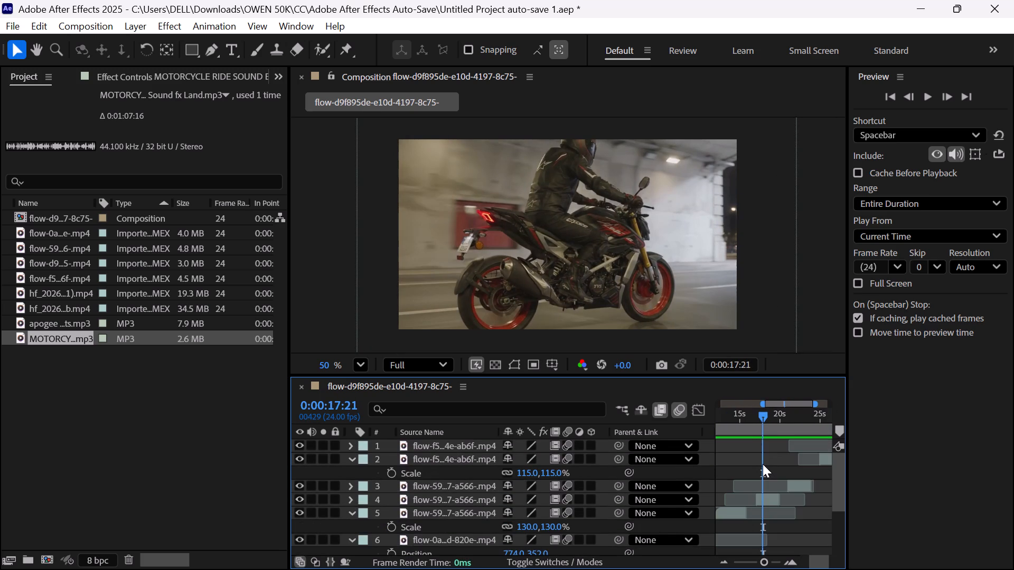
{"action": "left_click_drag", "start_coordinate": [764, 417], "coordinate": [756, 415]}
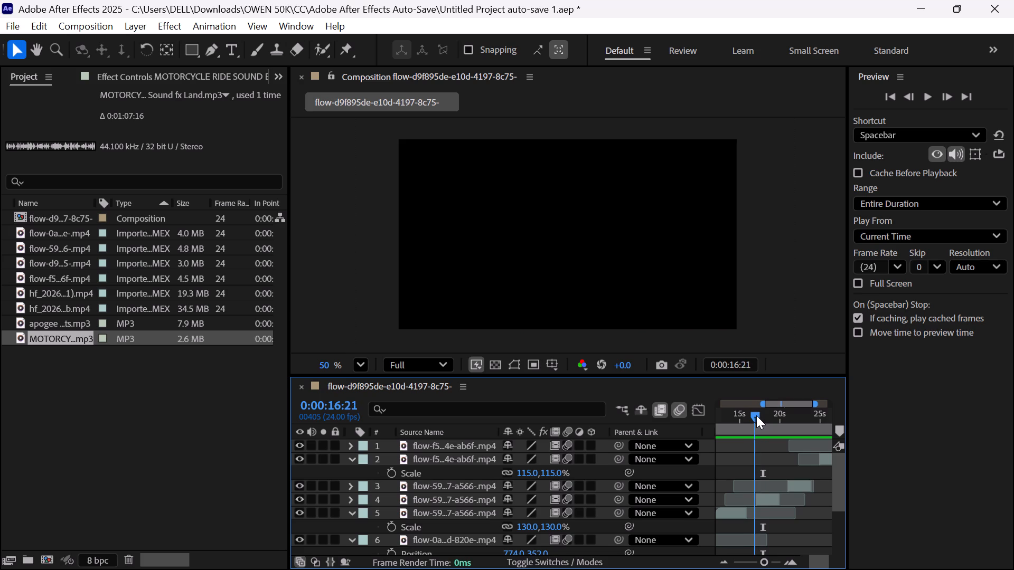
{"action": "left_click_drag", "start_coordinate": [756, 415], "coordinate": [758, 415]}
{"action": "scroll", "coordinate": [758, 415], "scroll_direction": "right", "scroll_amount": 1}
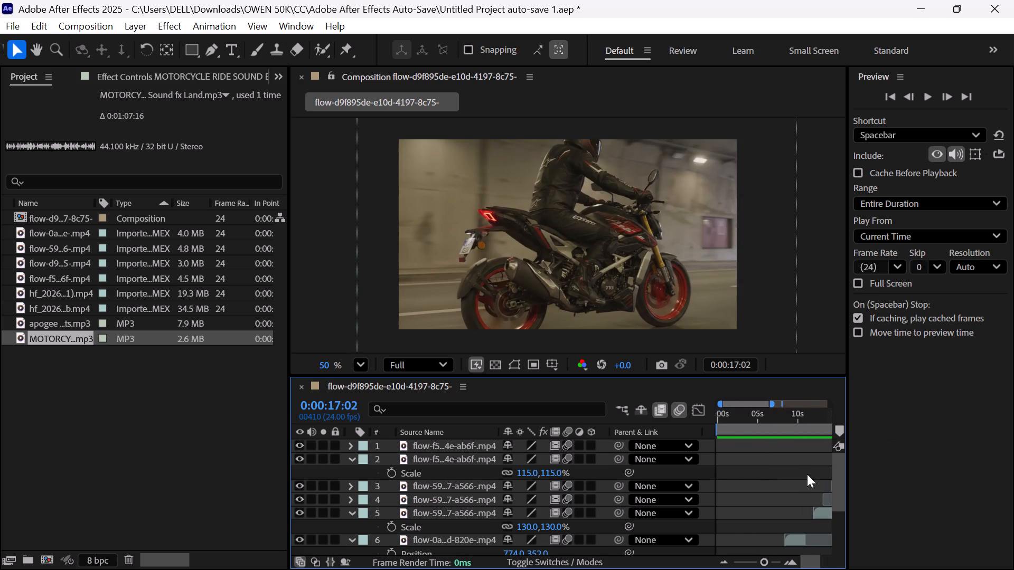
{"action": "scroll", "coordinate": [807, 476], "scroll_direction": "left", "scroll_amount": 1}
Go to 0:00:11:20 and start adjusting the Audio Levels value of the motorcycle sound layer (layer 9).
{"action": "left_click_drag", "start_coordinate": [791, 413], "coordinate": [737, 419]}
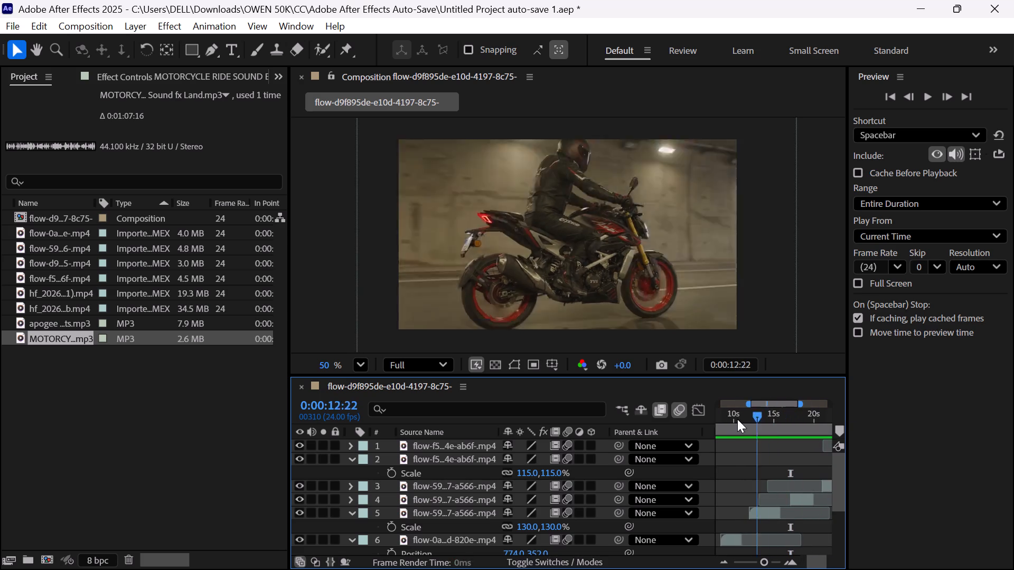
{"action": "left_click_drag", "start_coordinate": [737, 419], "coordinate": [748, 419]}
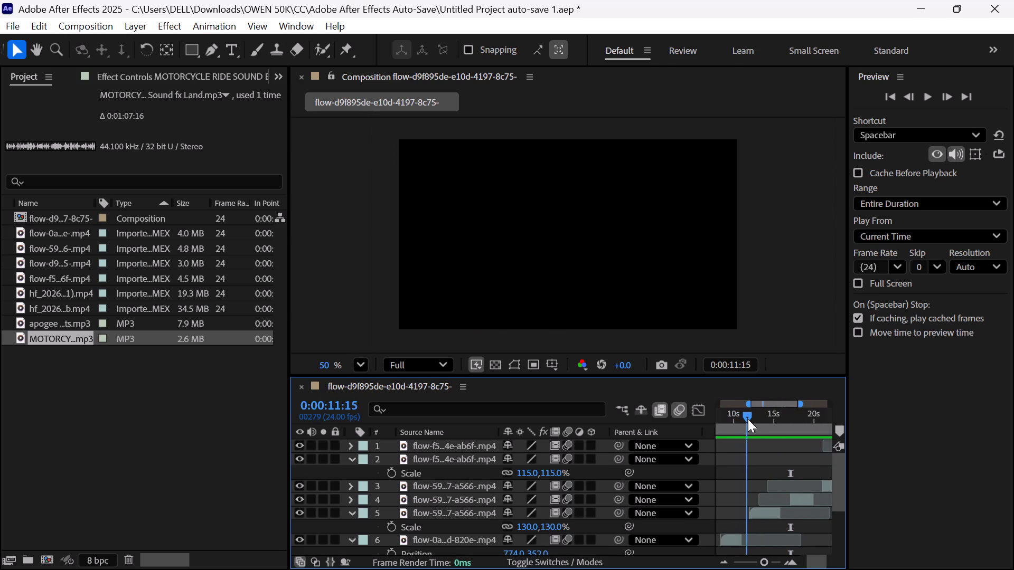
{"action": "left_click_drag", "start_coordinate": [748, 419], "coordinate": [749, 421]}
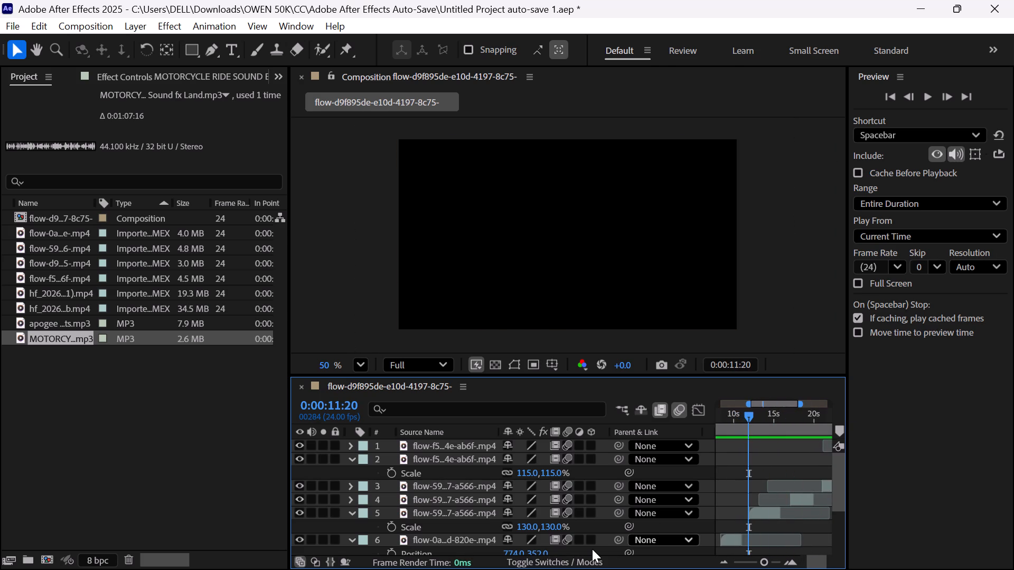
{"action": "scroll", "coordinate": [529, 526], "scroll_direction": "down", "scroll_amount": 1}
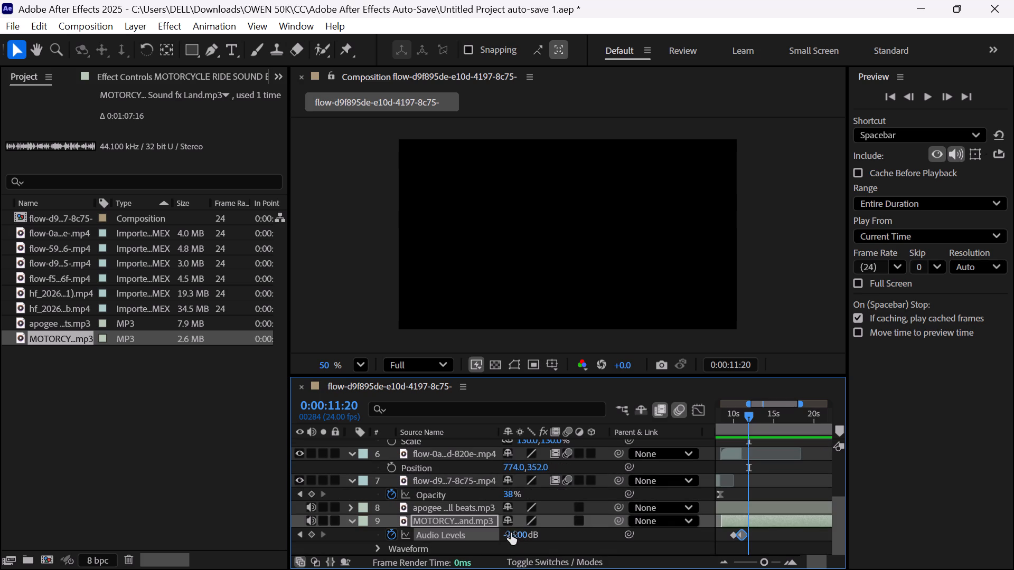
{"action": "left_click", "coordinate": [514, 537]}
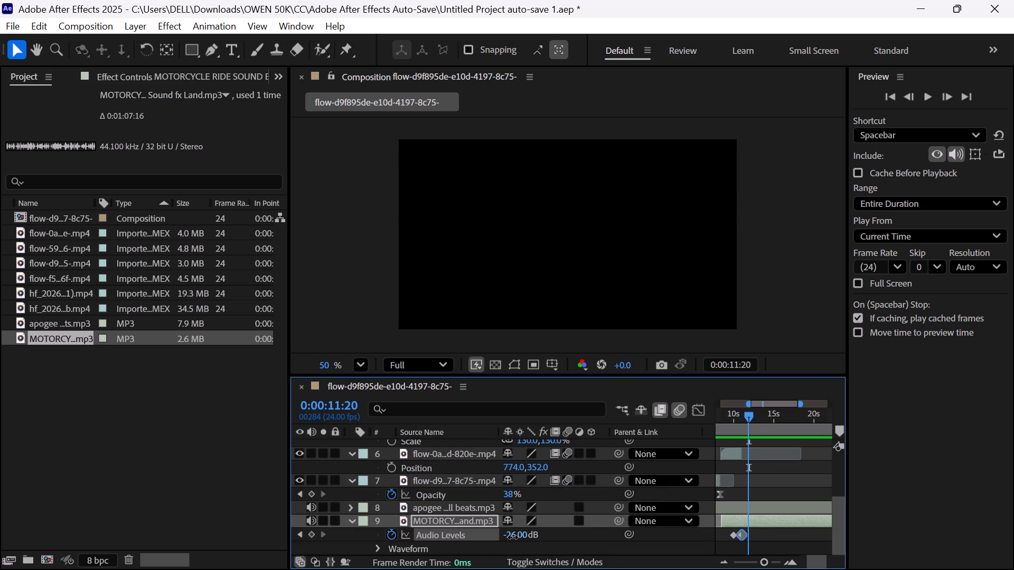
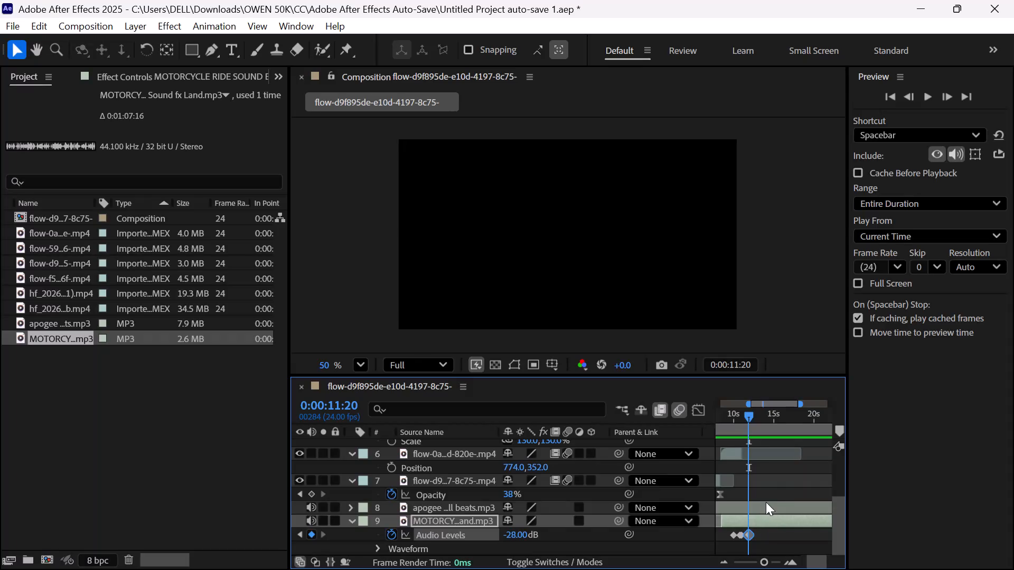
Add an Audio Levels keyframe of 0.00 dB on the motorcycle sound layer (layer 9) at 0:00:12:10.
{"action": "scroll", "coordinate": [756, 472], "scroll_direction": "up", "scroll_amount": 1}
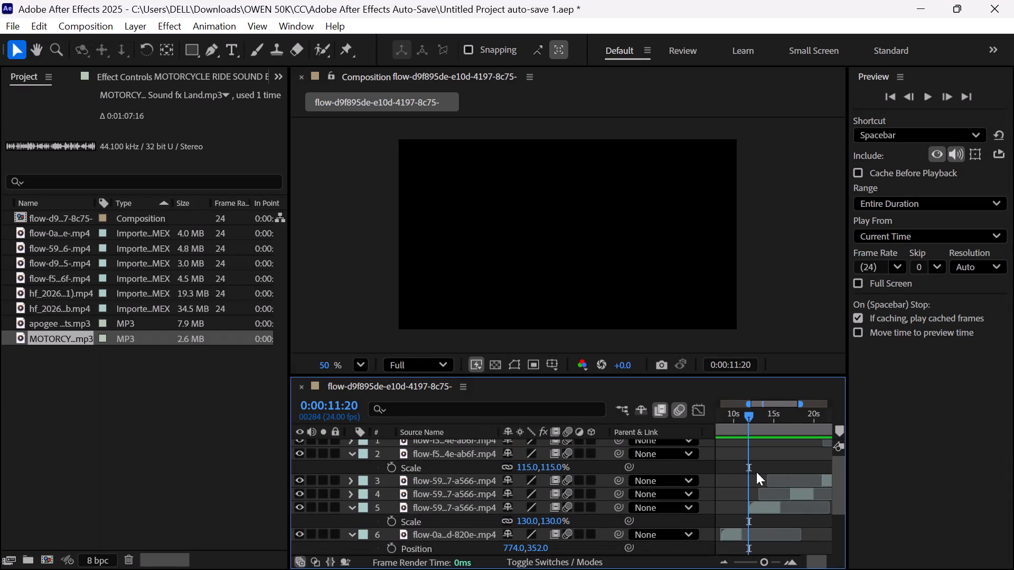
{"action": "scroll", "coordinate": [756, 472], "scroll_direction": "up", "scroll_amount": 1}
{"action": "left_click", "coordinate": [748, 416]}
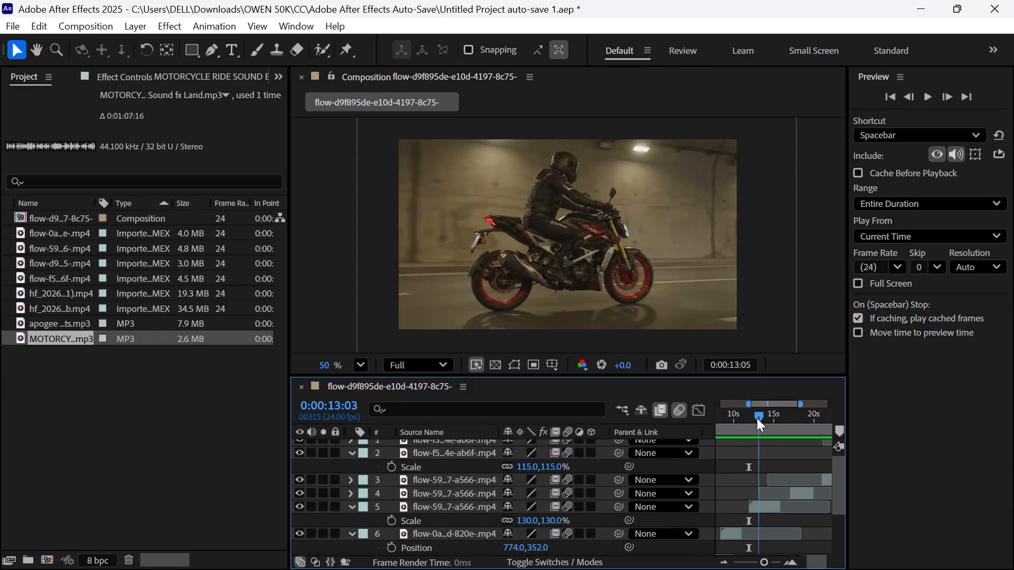
{"action": "scroll", "coordinate": [579, 504], "scroll_direction": "down", "scroll_amount": 1}
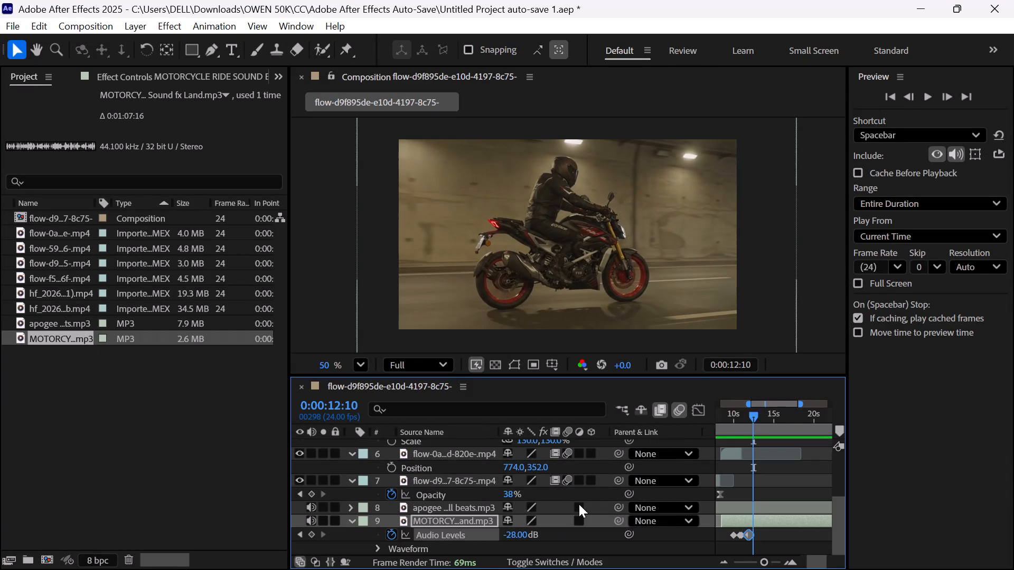
{"action": "left_click_drag", "start_coordinate": [519, 534], "coordinate": [532, 534]}
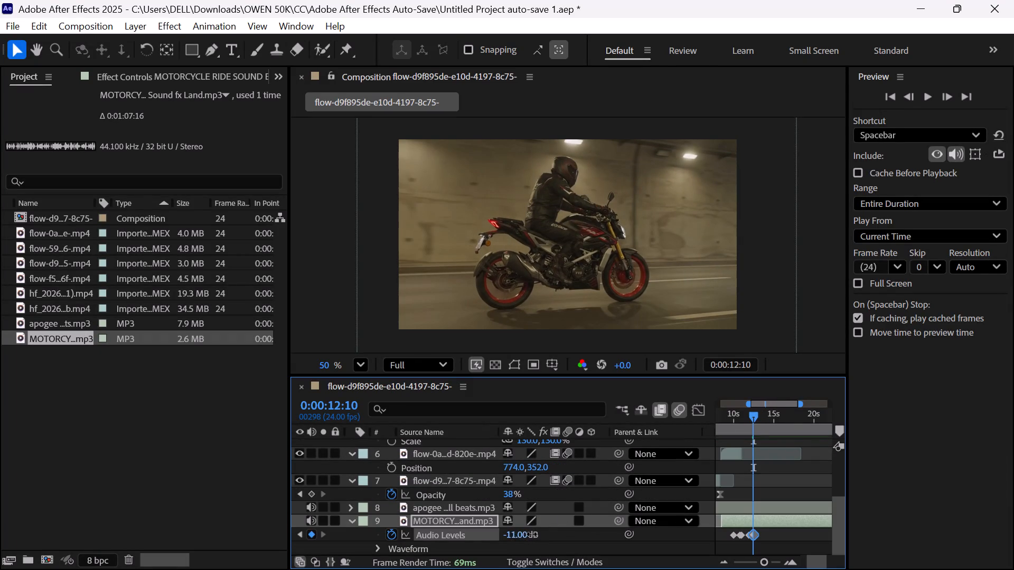
{"action": "left_click_drag", "start_coordinate": [532, 534], "coordinate": [541, 533]}
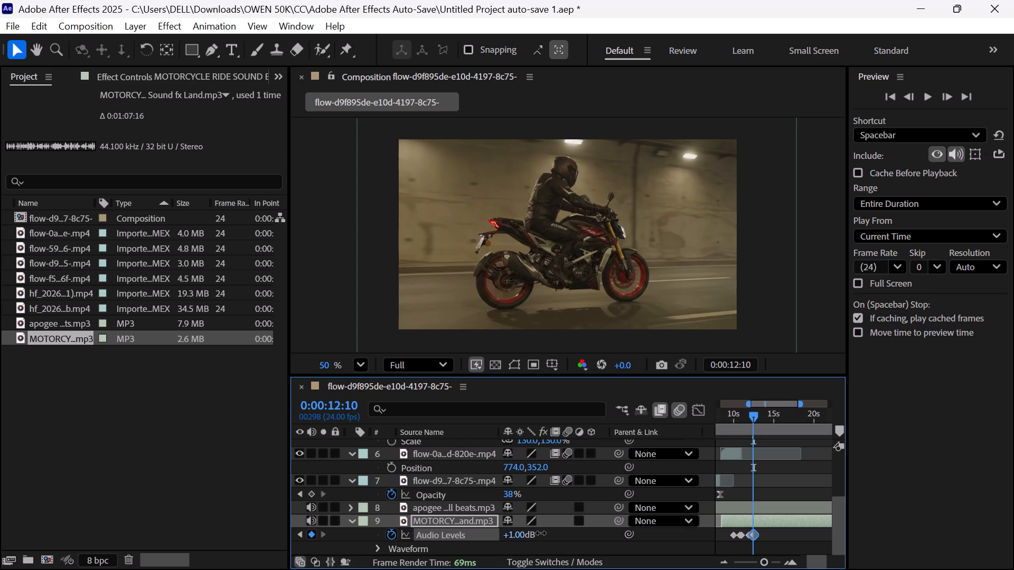
{"action": "left_click_drag", "start_coordinate": [541, 533], "coordinate": [539, 532]}
{"action": "left_click", "coordinate": [532, 533]}
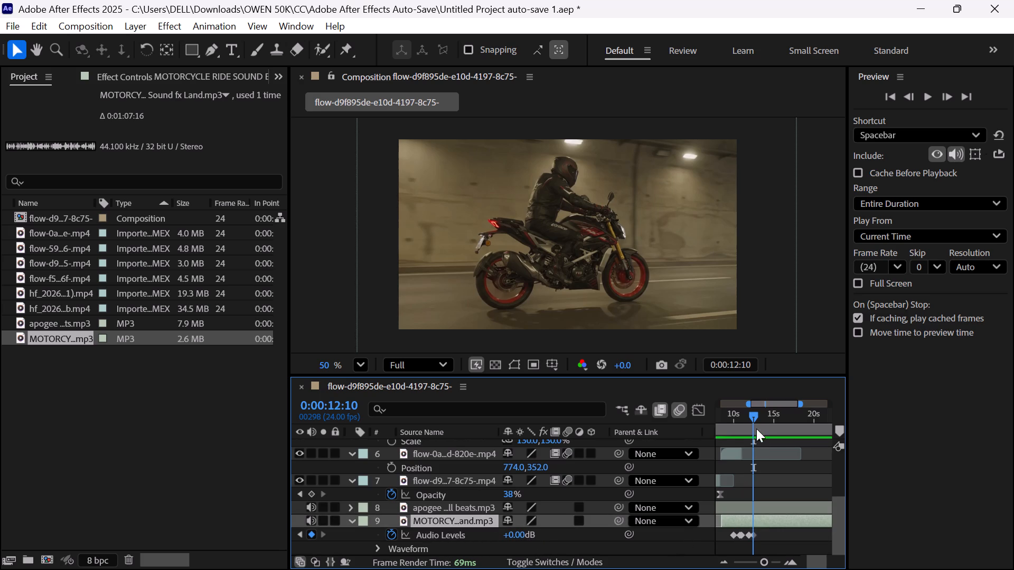
Add an Audio Levels keyframe of 0.00 dB on the motorcycle sound layer at 0:00:15:19.
{"action": "left_click_drag", "start_coordinate": [753, 416], "coordinate": [759, 416]}
{"action": "scroll", "coordinate": [759, 416], "scroll_direction": "up", "scroll_amount": 1}
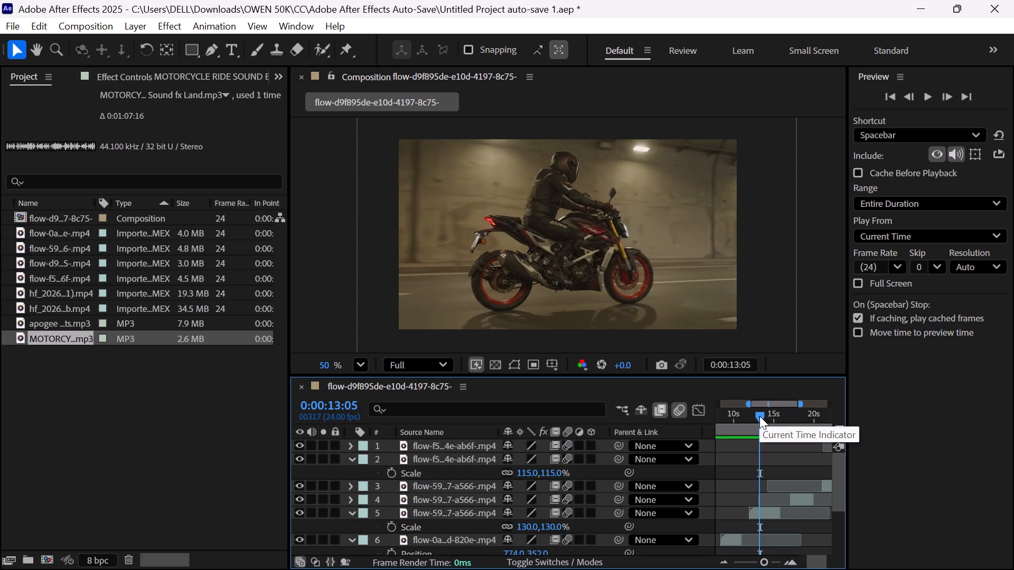
{"action": "left_click_drag", "start_coordinate": [759, 415], "coordinate": [805, 426]}
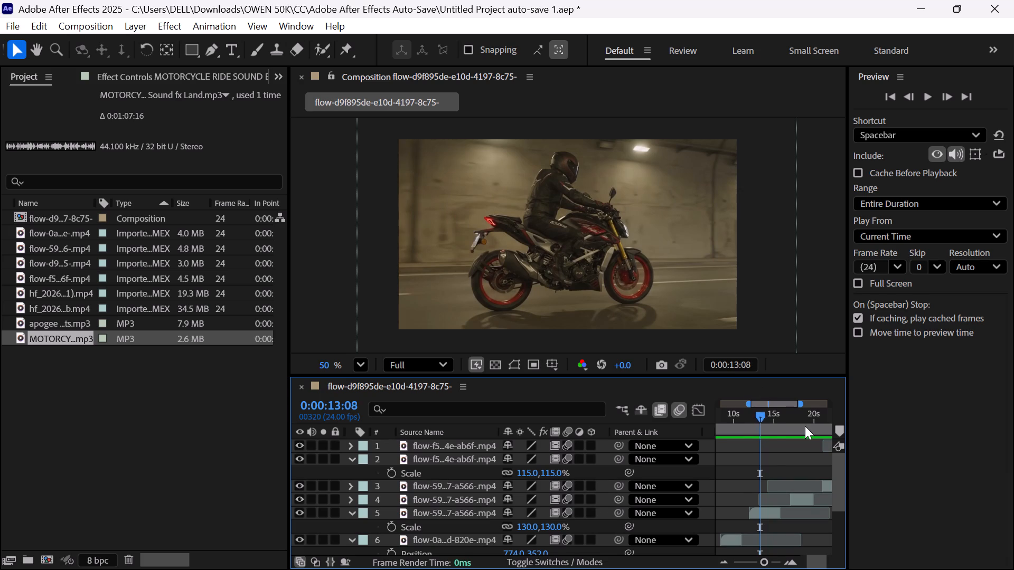
{"action": "left_click_drag", "start_coordinate": [805, 426], "coordinate": [780, 426]}
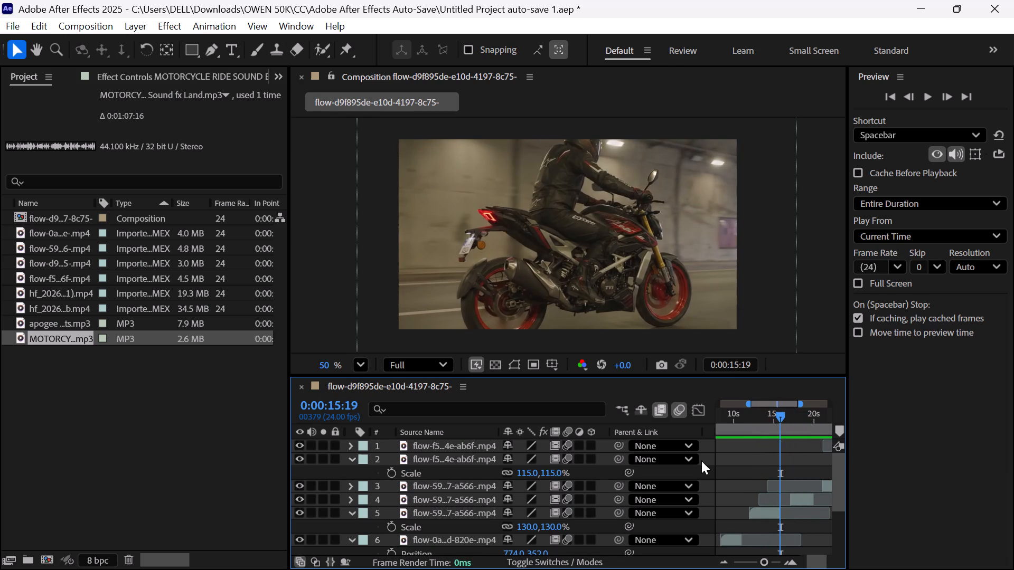
{"action": "scroll", "coordinate": [522, 531], "scroll_direction": "down", "scroll_amount": 1}
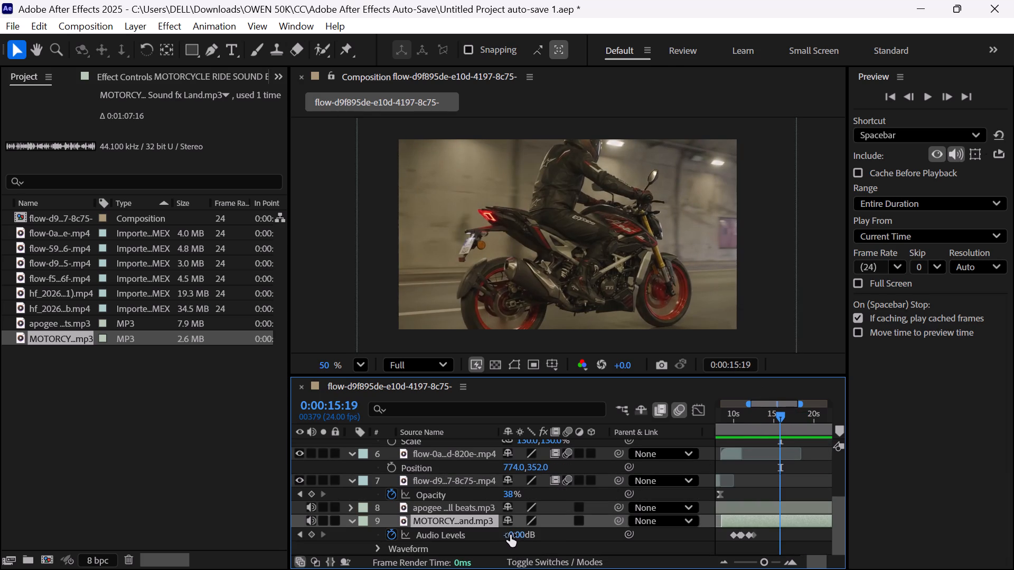
{"action": "left_click", "coordinate": [511, 536]}
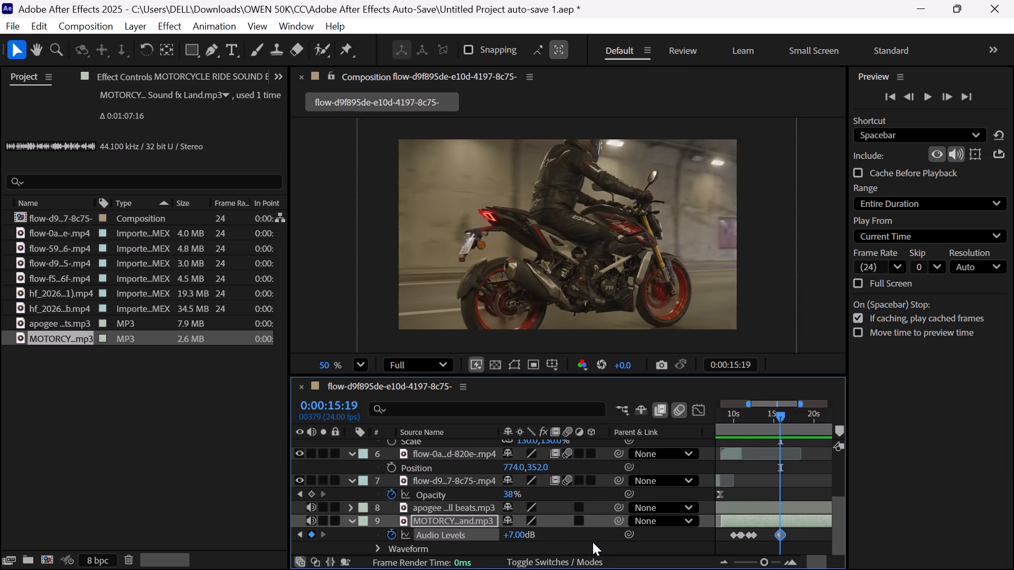
{"action": "left_click_drag", "start_coordinate": [517, 537], "coordinate": [511, 534]}
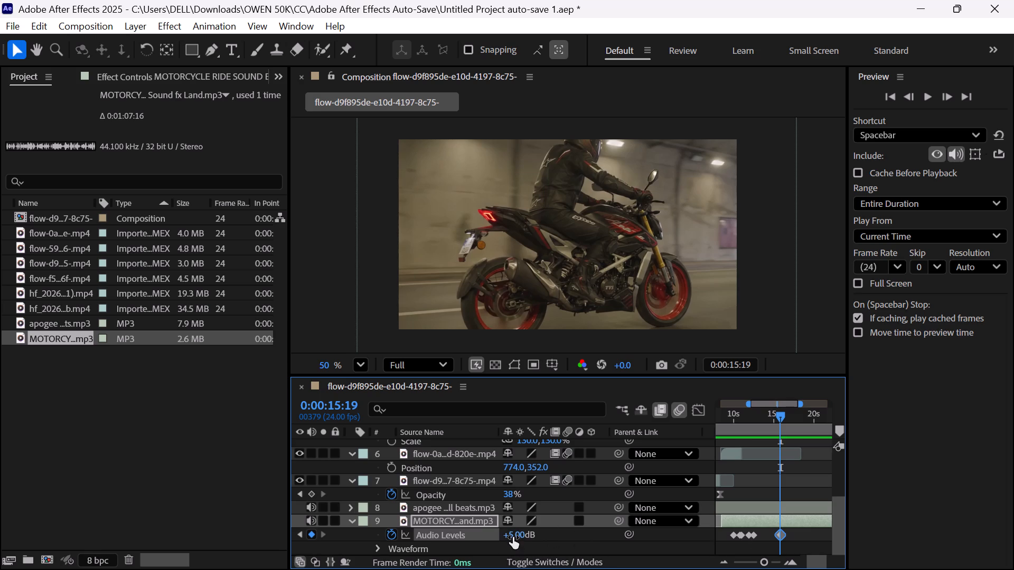
{"action": "double_click", "coordinate": [513, 537]}
{"action": "key", "text": "0"}
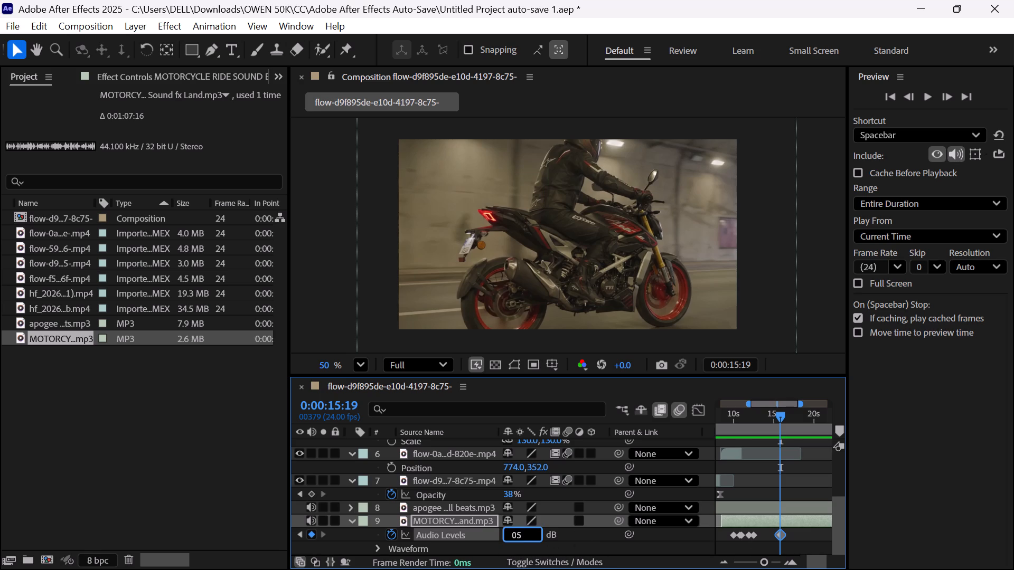
{"action": "key", "text": "Return"}
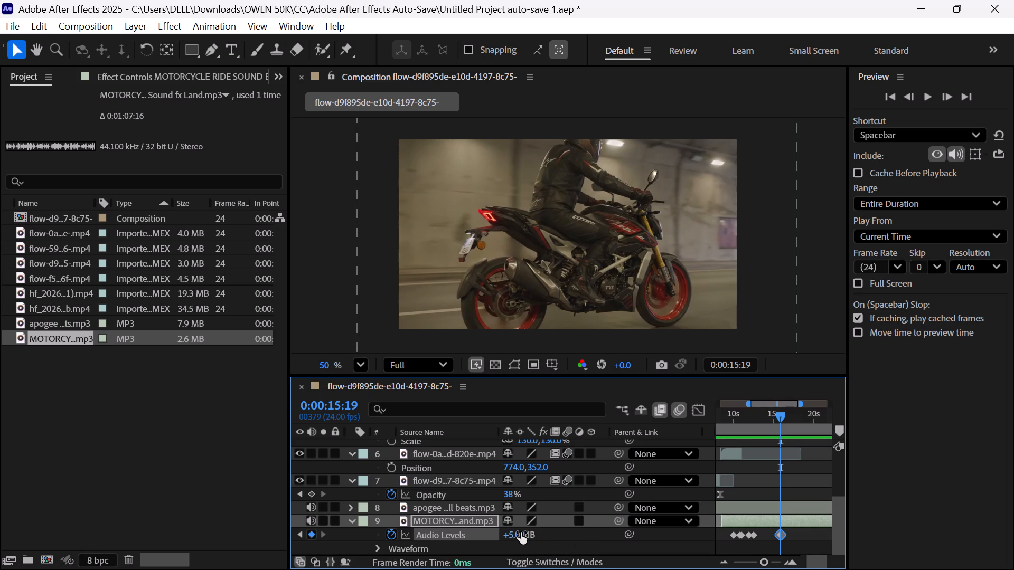
{"action": "double_click", "coordinate": [520, 532]}
{"action": "key", "text": "BackSpace"}
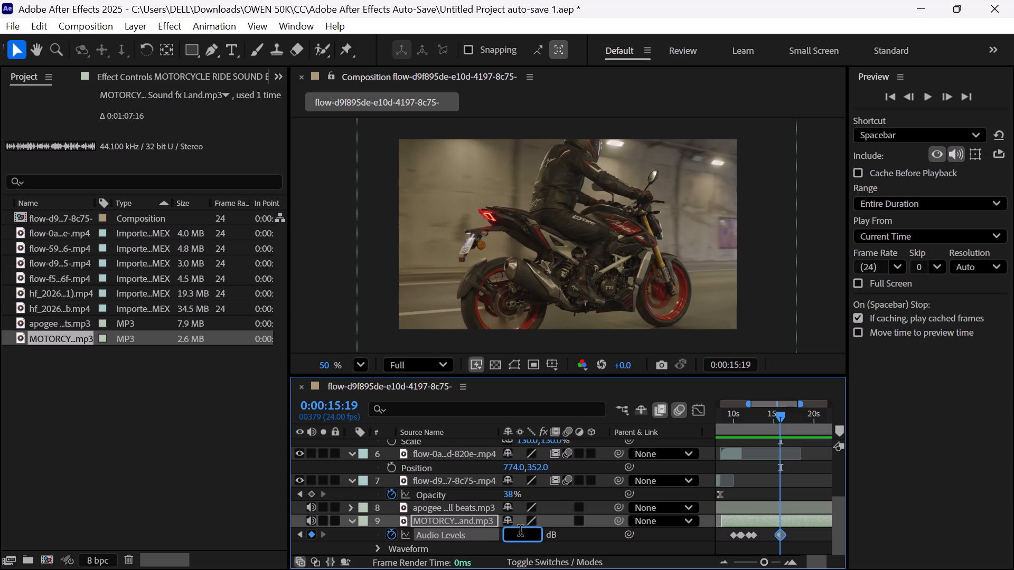
{"action": "key", "text": "0"}
{"action": "key", "text": "Return"}
Add an Audio Levels keyframe of -16.00 dB on the motorcycle sound layer at the black gap at 0:00:16:23.
{"action": "scroll", "coordinate": [520, 532], "scroll_direction": "left", "scroll_amount": 1}
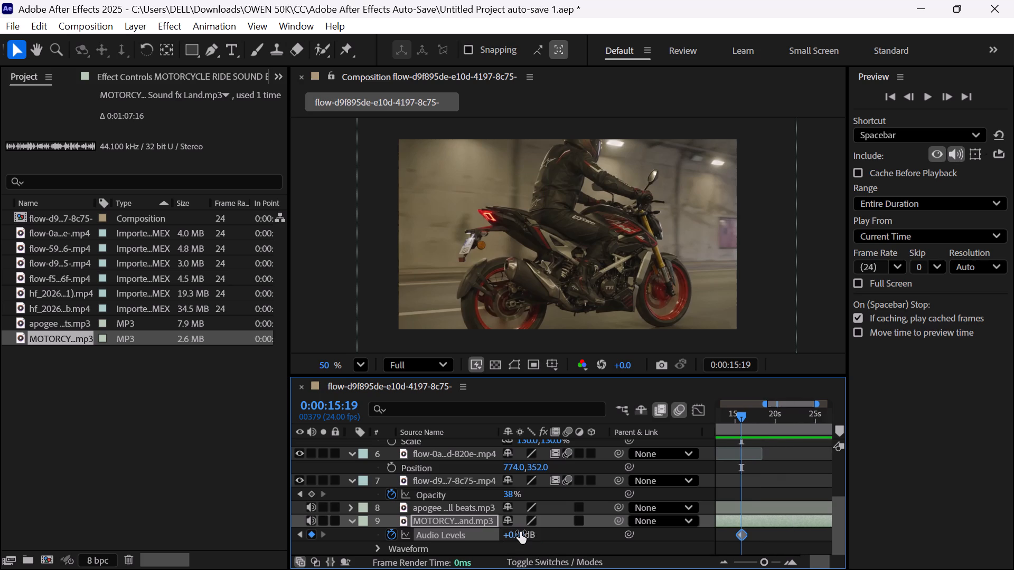
{"action": "scroll", "coordinate": [520, 532], "scroll_direction": "left", "scroll_amount": 1}
{"action": "left_click_drag", "start_coordinate": [741, 416], "coordinate": [764, 432]}
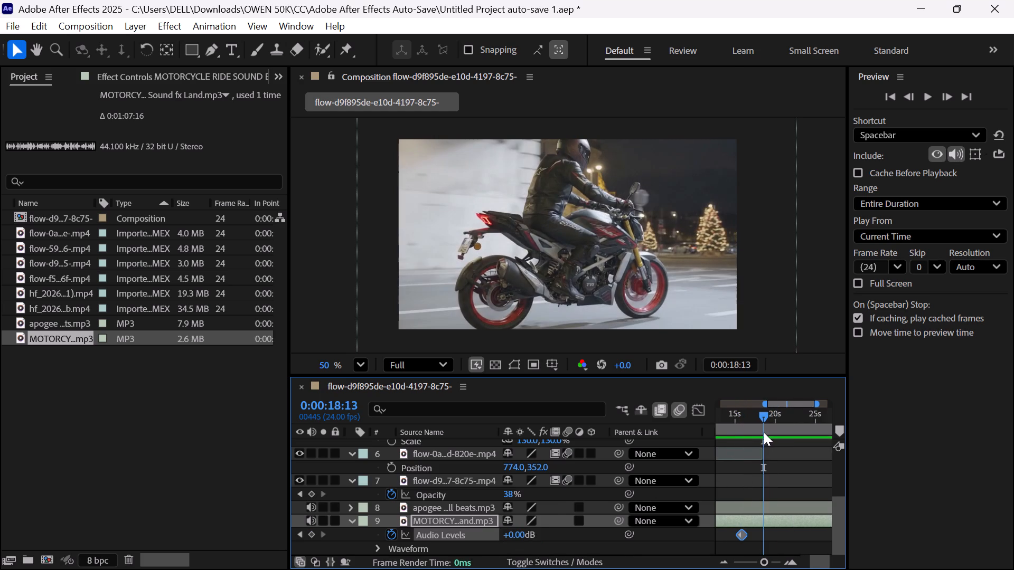
{"action": "scroll", "coordinate": [764, 432], "scroll_direction": "up", "scroll_amount": 4}
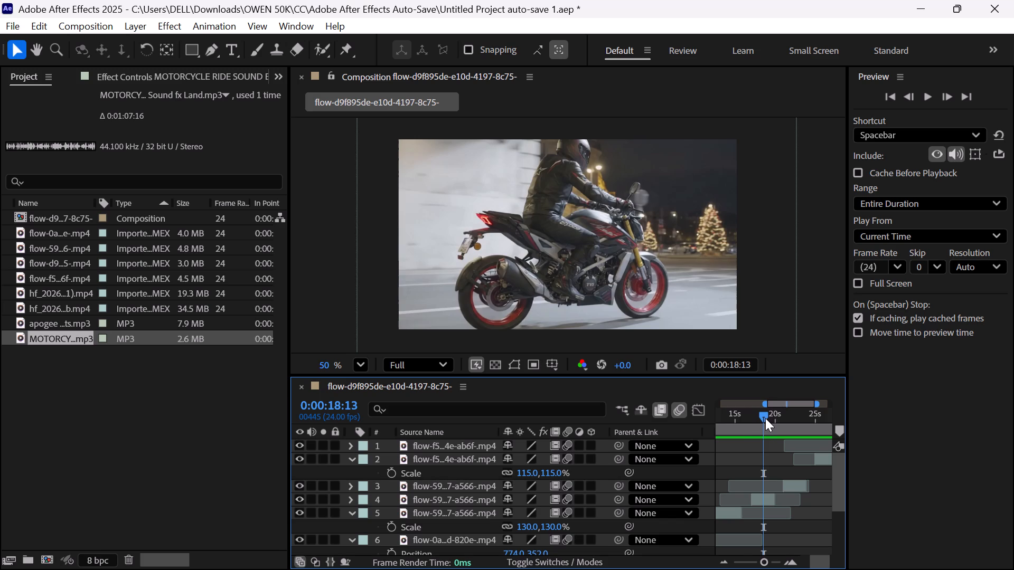
{"action": "left_click_drag", "start_coordinate": [765, 418], "coordinate": [755, 422]}
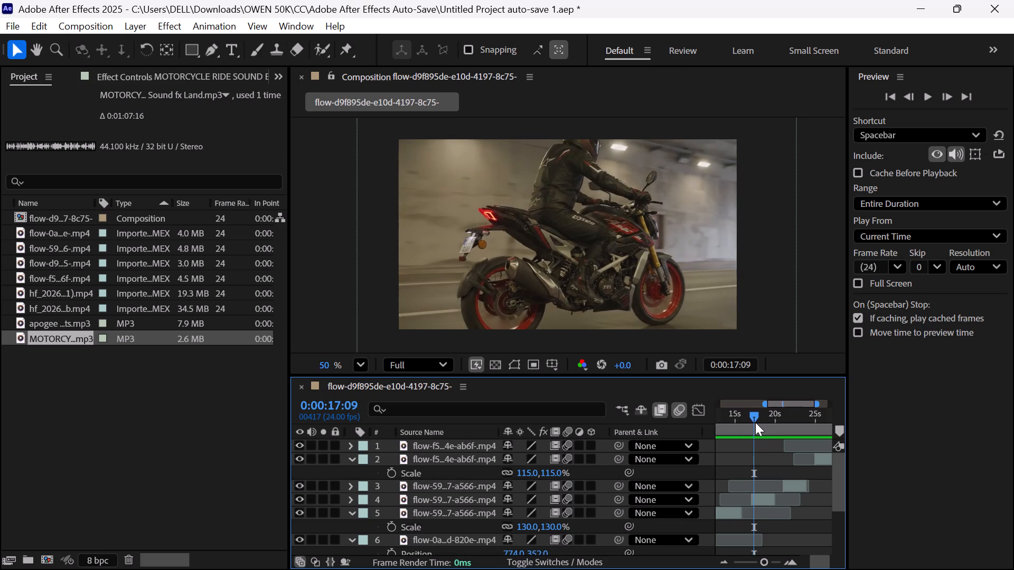
{"action": "left_click", "coordinate": [755, 422]}
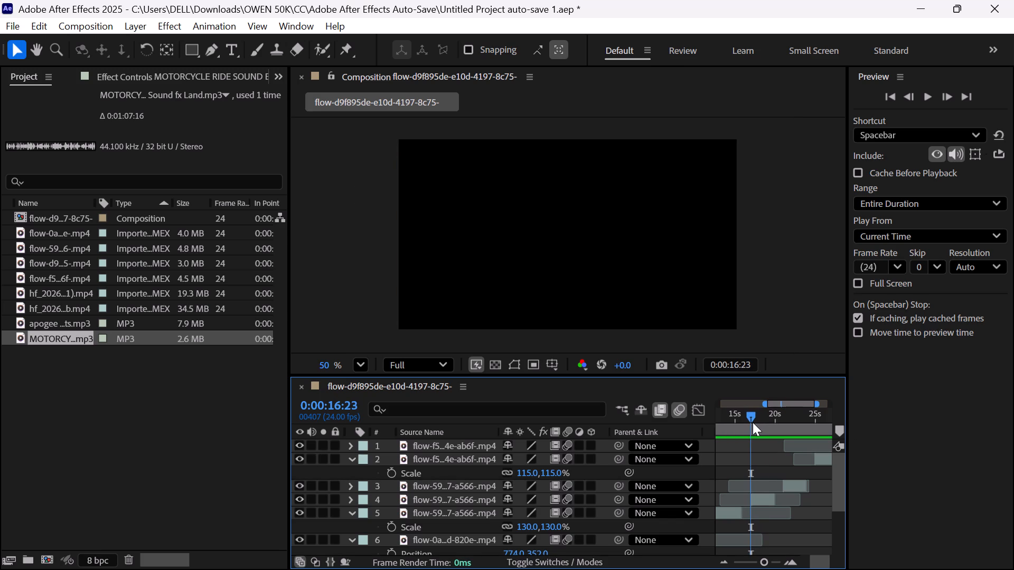
{"action": "scroll", "coordinate": [571, 512], "scroll_direction": "down", "scroll_amount": 2}
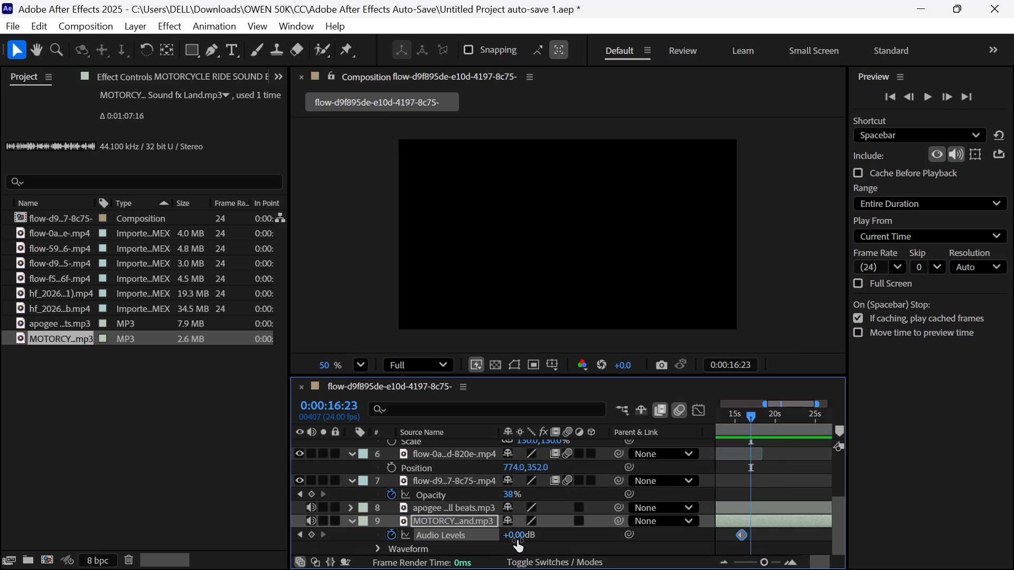
{"action": "left_click_drag", "start_coordinate": [517, 540], "coordinate": [507, 543]}
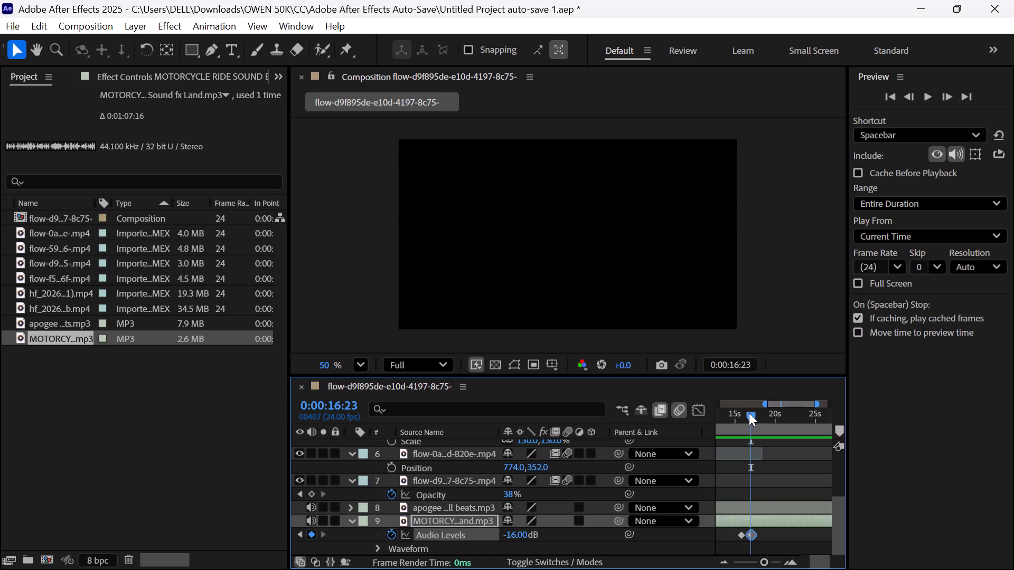
Add an Audio Levels keyframe of +4.00 dB on the motorcycle sound layer at 0:00:17:21.
{"action": "scroll", "coordinate": [765, 463], "scroll_direction": "up", "scroll_amount": 1}
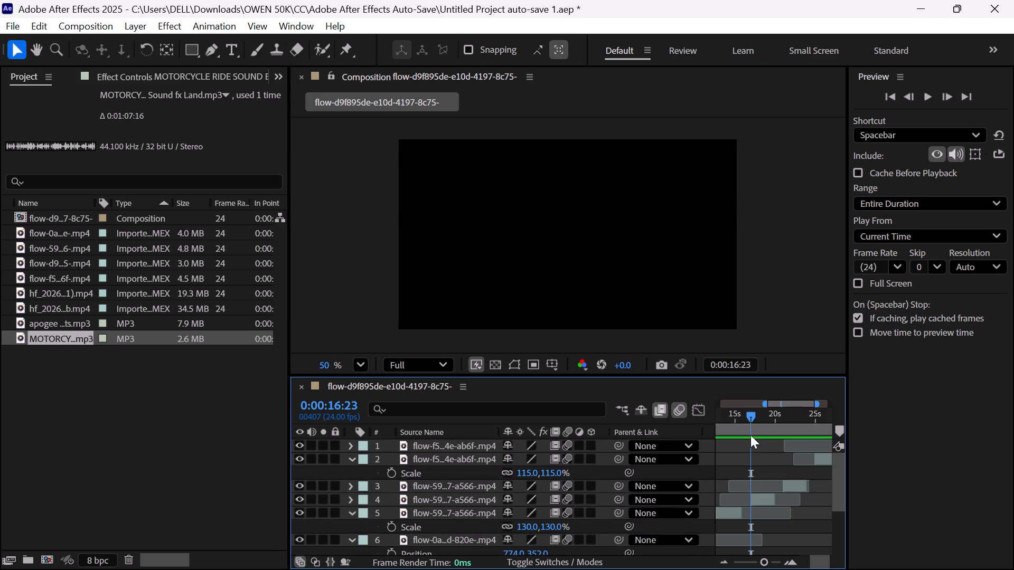
{"action": "left_click_drag", "start_coordinate": [753, 420], "coordinate": [759, 420]}
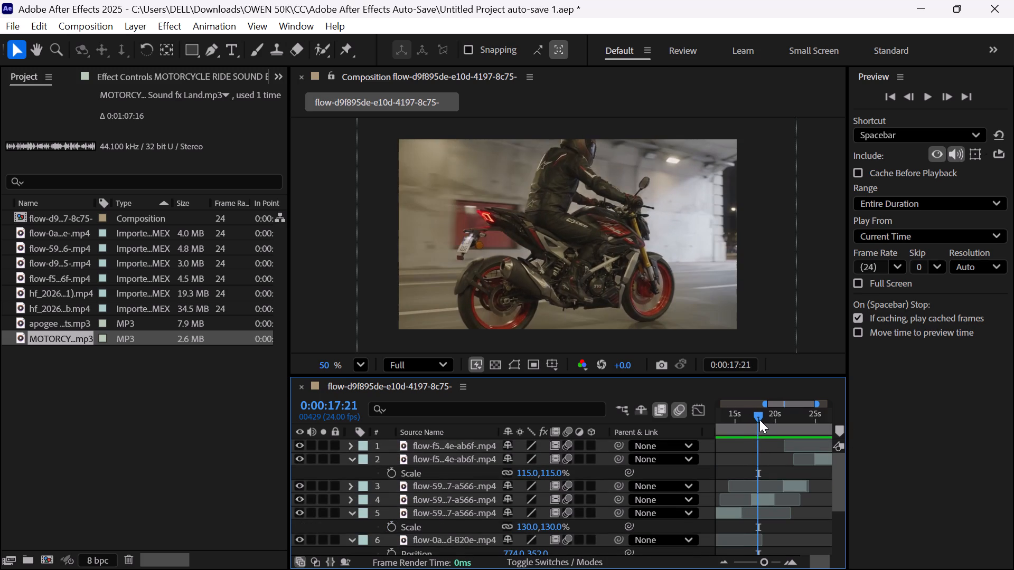
{"action": "scroll", "coordinate": [566, 516], "scroll_direction": "down", "scroll_amount": 1}
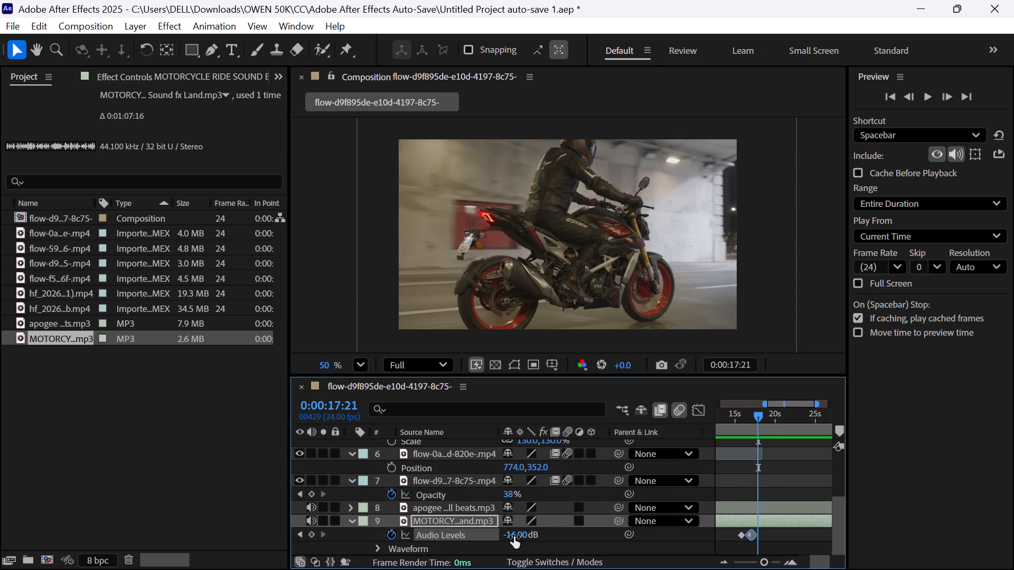
{"action": "left_click_drag", "start_coordinate": [514, 537], "coordinate": [521, 537]}
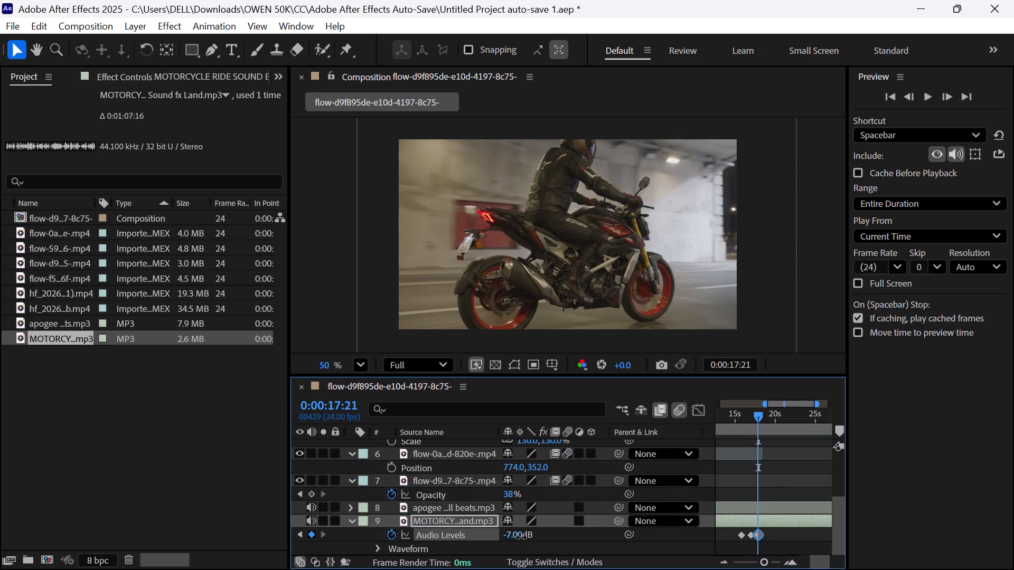
{"action": "left_click_drag", "start_coordinate": [521, 537], "coordinate": [529, 536]}
Add an Audio Levels keyframe of +1.00 dB on the motorcycle sound layer at 0:00:19:20.
{"action": "scroll", "coordinate": [733, 470], "scroll_direction": "up", "scroll_amount": 1}
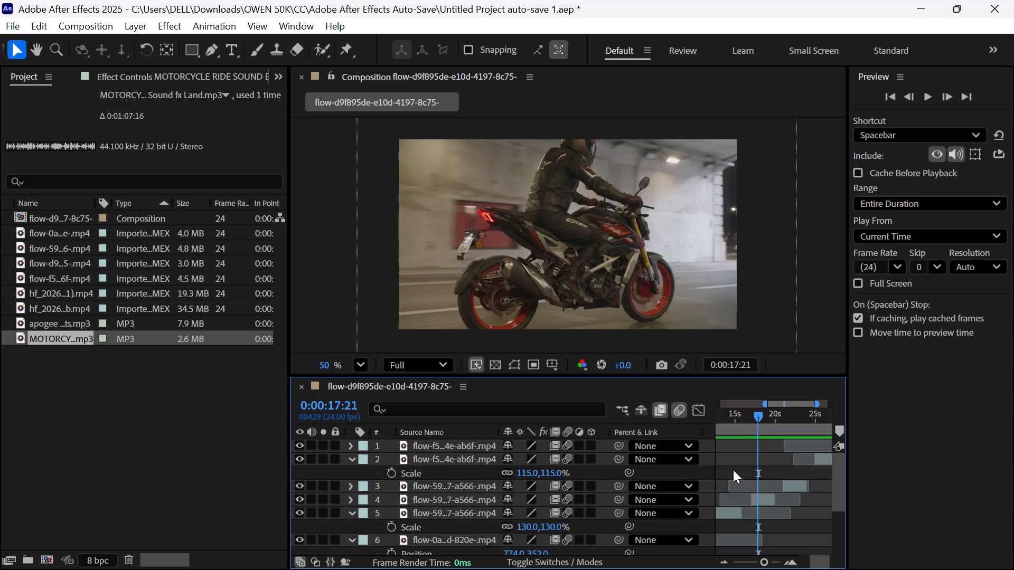
{"action": "left_click_drag", "start_coordinate": [758, 412], "coordinate": [778, 415]}
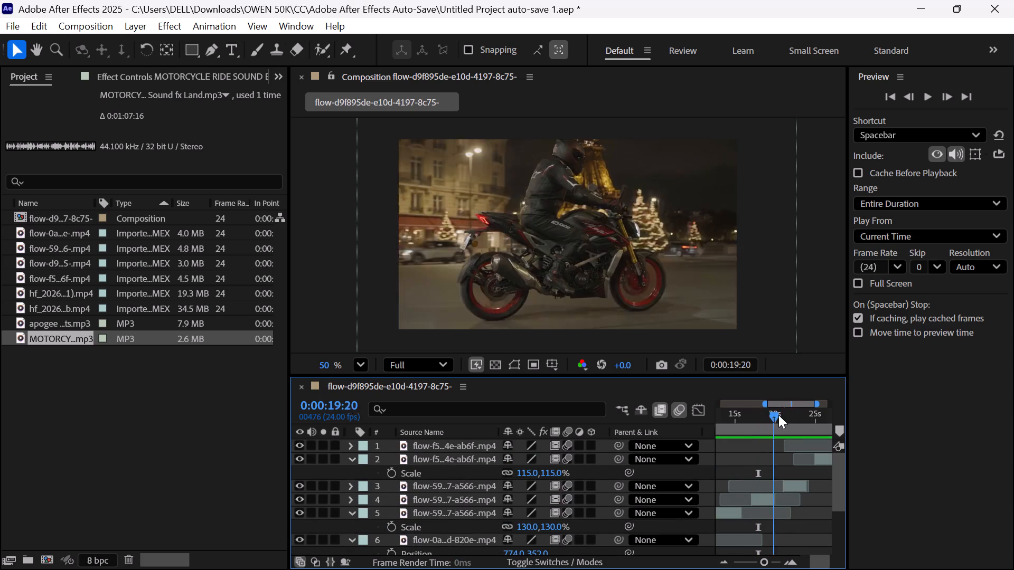
{"action": "left_click_drag", "start_coordinate": [778, 415], "coordinate": [774, 415]}
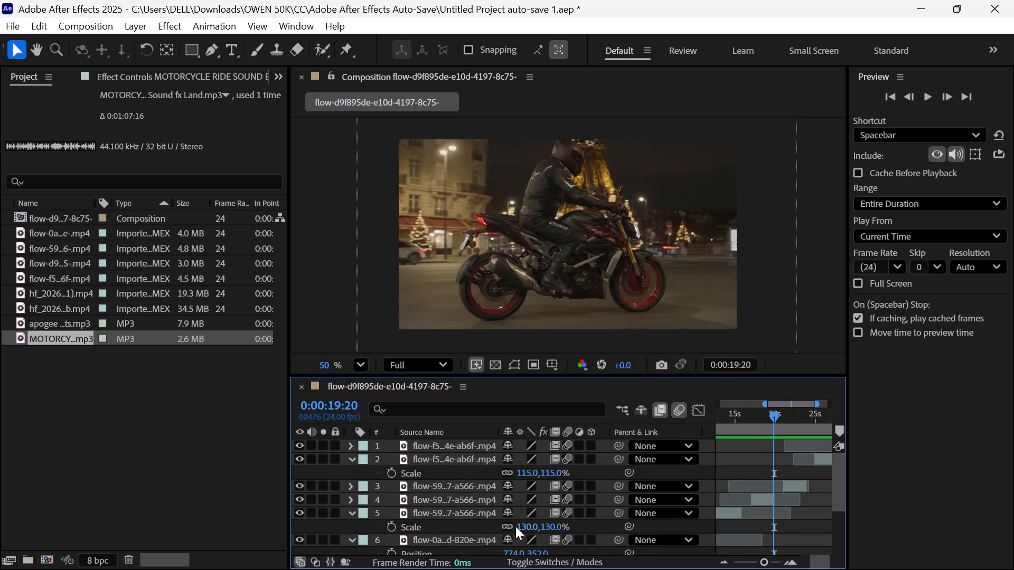
{"action": "scroll", "coordinate": [513, 519], "scroll_direction": "down", "scroll_amount": 1}
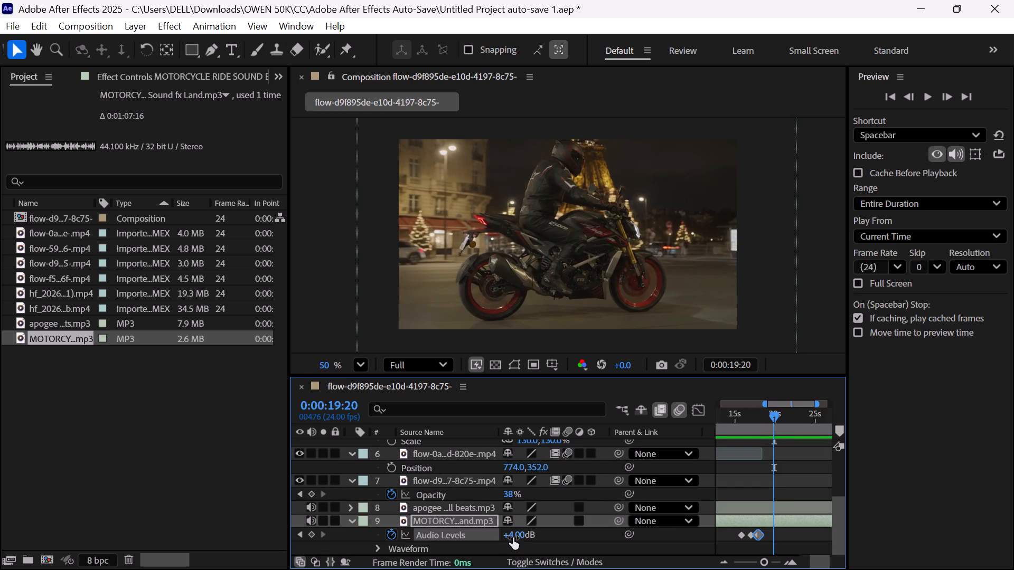
{"action": "left_click", "coordinate": [513, 538]}
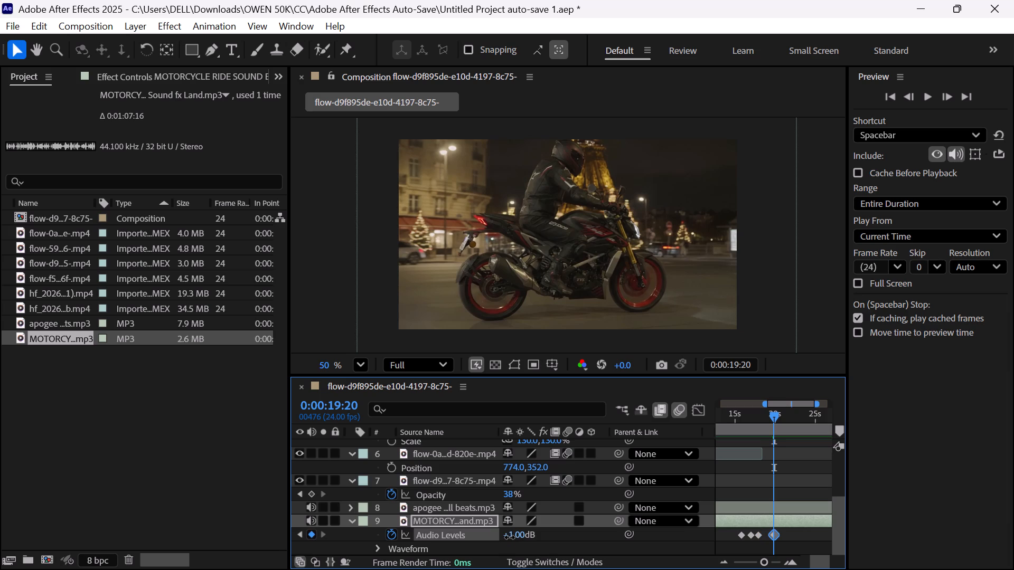
Add an Audio Levels keyframe of -17.00 dB on the motorcycle sound layer at the black gap at 0:00:20:15.
{"action": "left_click_drag", "start_coordinate": [772, 412], "coordinate": [786, 412]}
{"action": "left_click_drag", "start_coordinate": [786, 412], "coordinate": [787, 413]}
{"action": "scroll", "coordinate": [787, 413], "scroll_direction": "up", "scroll_amount": 2}
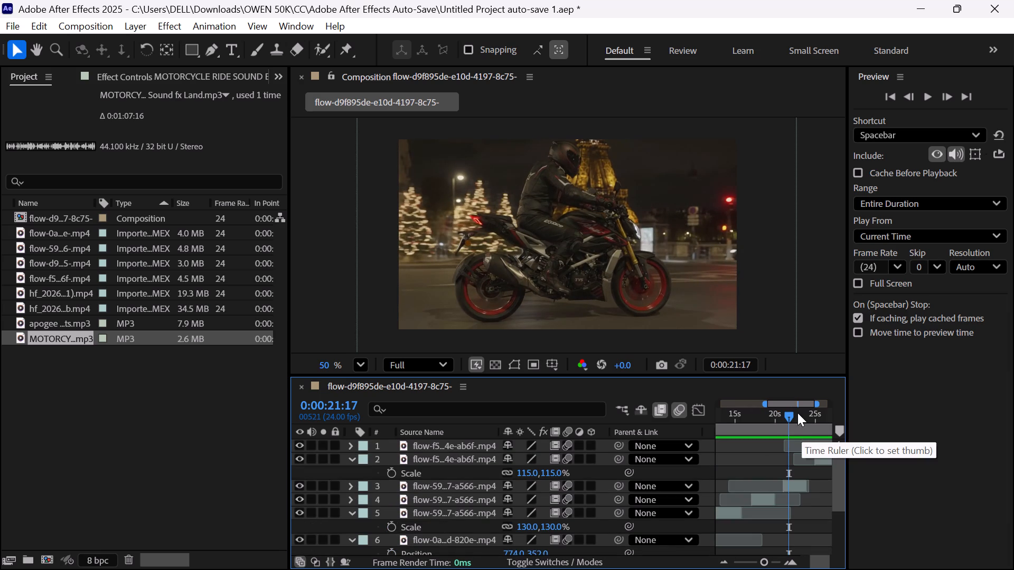
{"action": "left_click", "coordinate": [787, 420]}
{"action": "left_click_drag", "start_coordinate": [787, 420], "coordinate": [774, 423]}
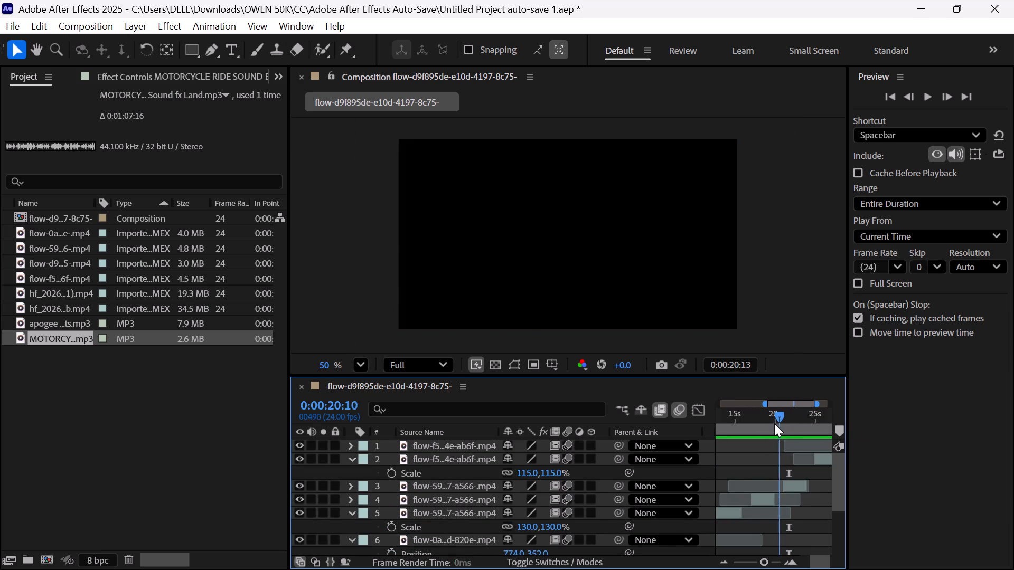
{"action": "left_click_drag", "start_coordinate": [774, 423], "coordinate": [779, 424]}
{"action": "left_click", "coordinate": [779, 424]}
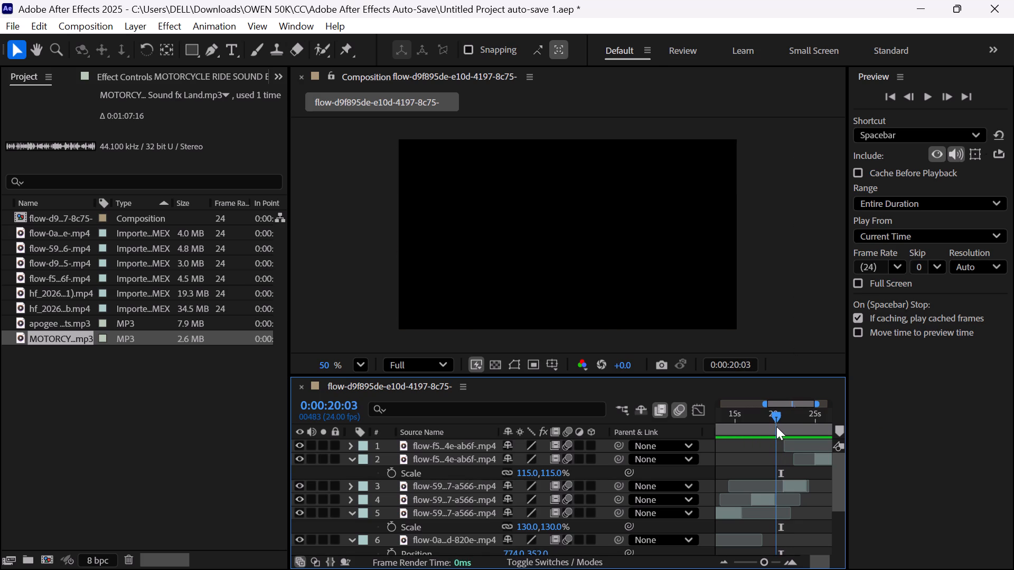
{"action": "scroll", "coordinate": [591, 500], "scroll_direction": "down", "scroll_amount": 1}
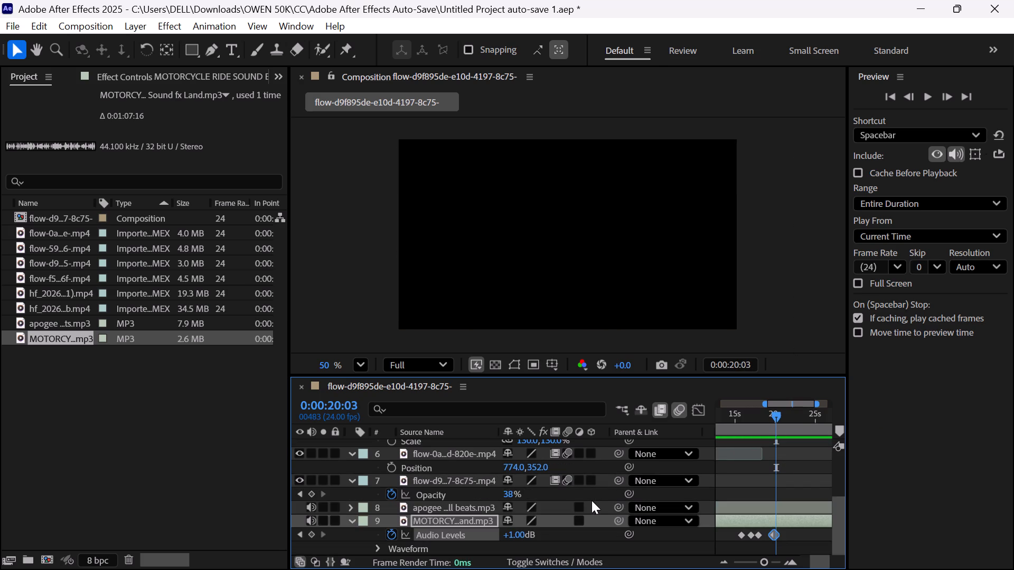
{"action": "left_click", "coordinate": [778, 417]}
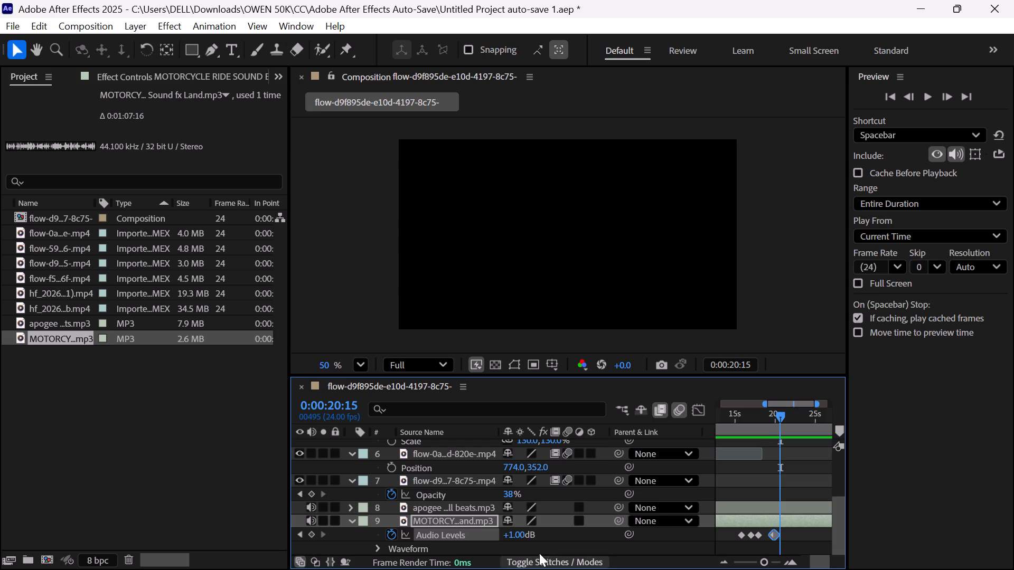
{"action": "left_click_drag", "start_coordinate": [514, 537], "coordinate": [509, 537]}
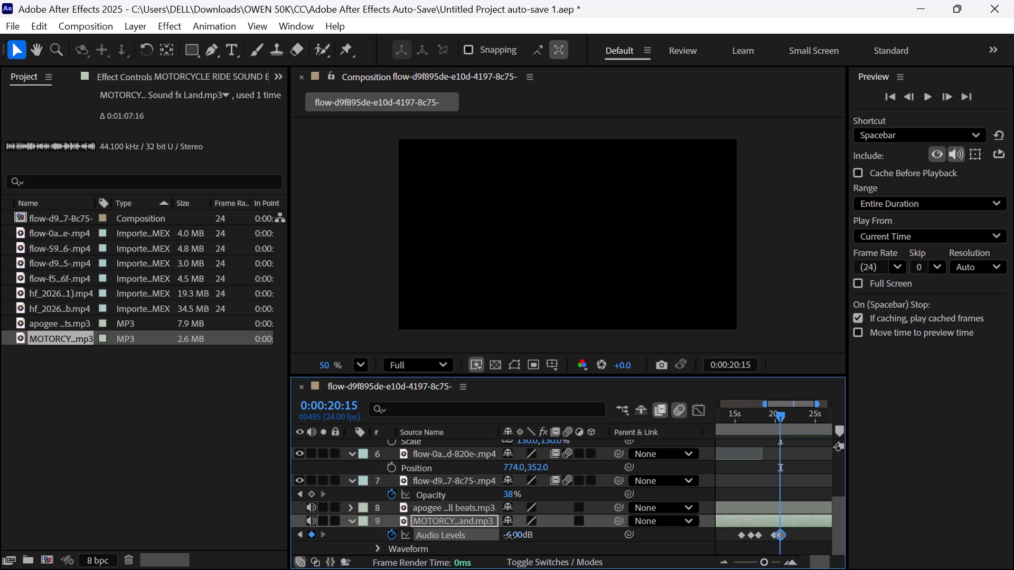
{"action": "left_click_drag", "start_coordinate": [509, 537], "coordinate": [504, 540]}
Add an Audio Levels keyframe of -31.00 dB on the motorcycle sound layer at 0:00:21:00, near the end of the black gap.
{"action": "scroll", "coordinate": [813, 491], "scroll_direction": "up", "scroll_amount": 2}
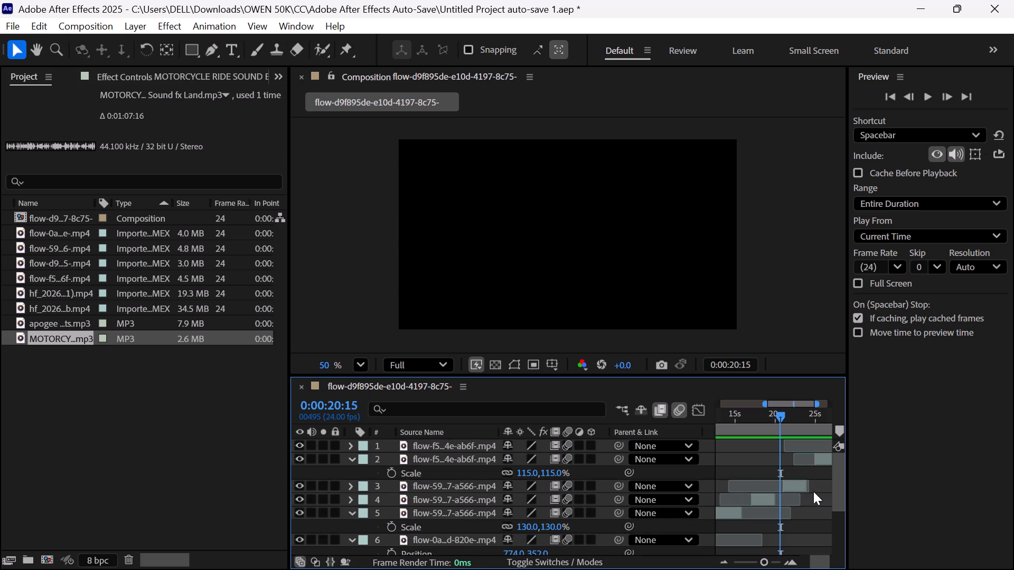
{"action": "left_click", "coordinate": [781, 416]}
{"action": "scroll", "coordinate": [539, 484], "scroll_direction": "down", "scroll_amount": 1}
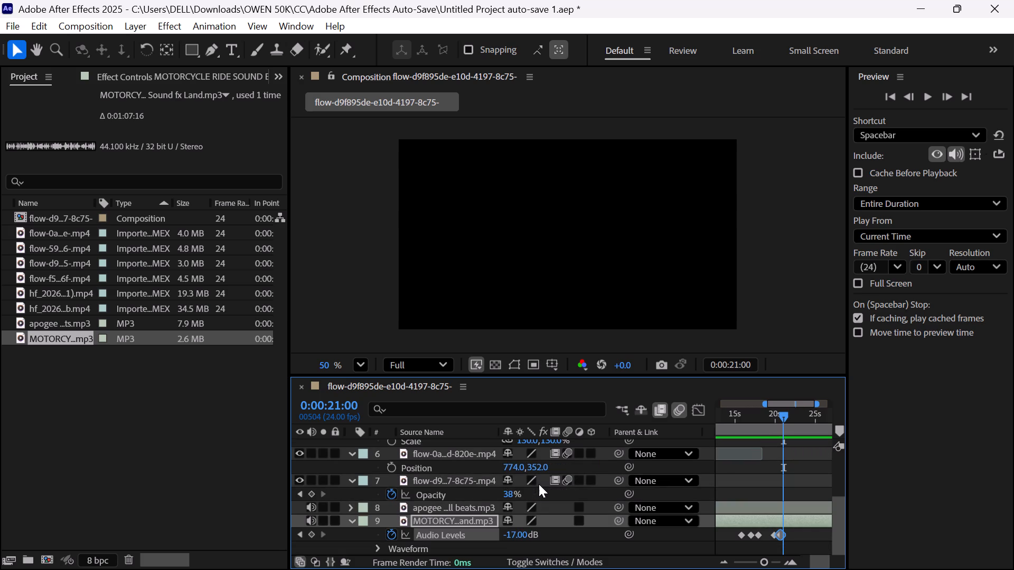
{"action": "left_click_drag", "start_coordinate": [514, 533], "coordinate": [506, 536]}
Add an Audio Levels keyframe of +3.00 dB on the motorcycle sound layer at 0:00:21:08, where the next clip starts.
{"action": "scroll", "coordinate": [722, 481], "scroll_direction": "up", "scroll_amount": 1}
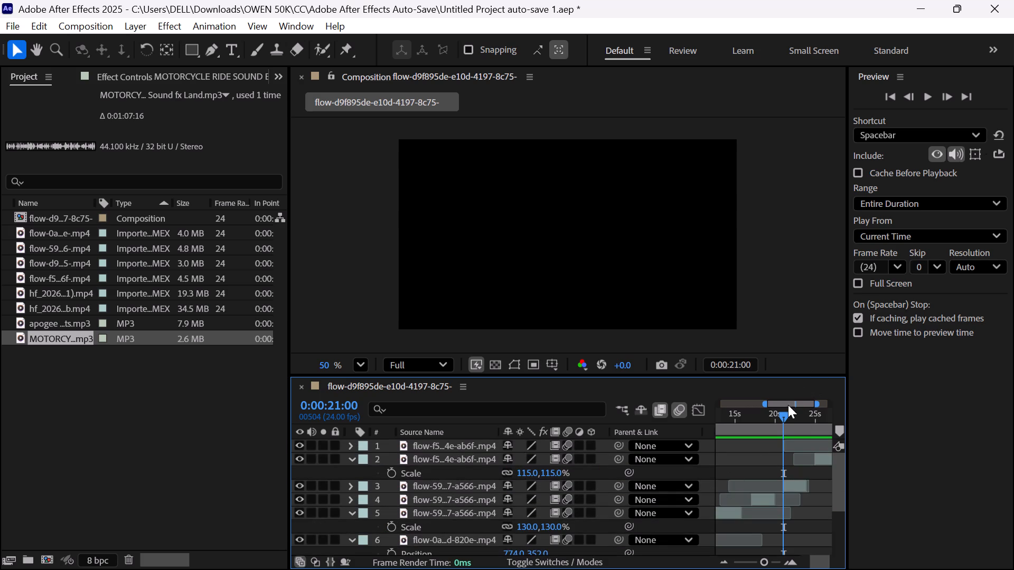
{"action": "left_click", "coordinate": [784, 414]}
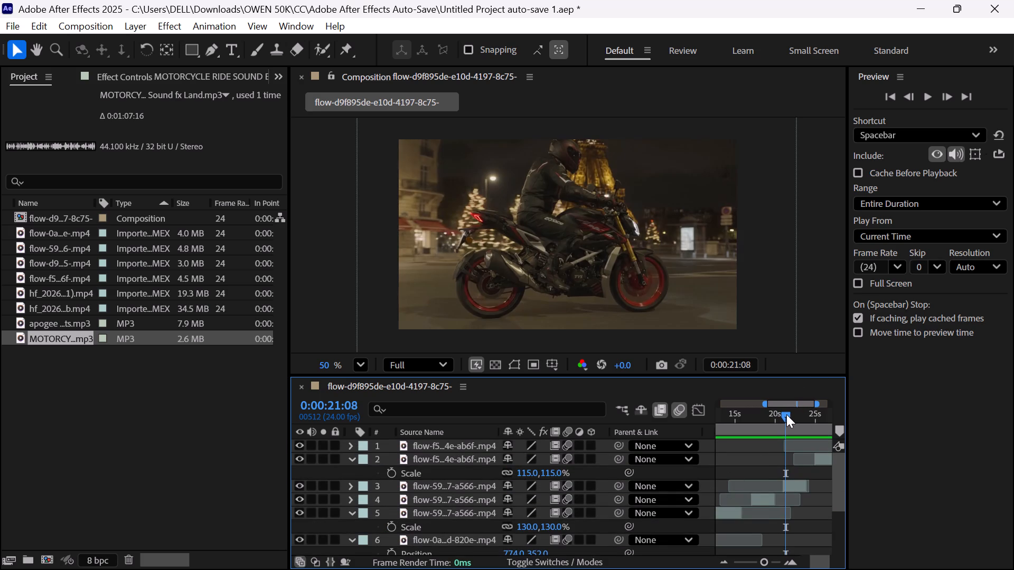
{"action": "scroll", "coordinate": [569, 477], "scroll_direction": "down", "scroll_amount": 2}
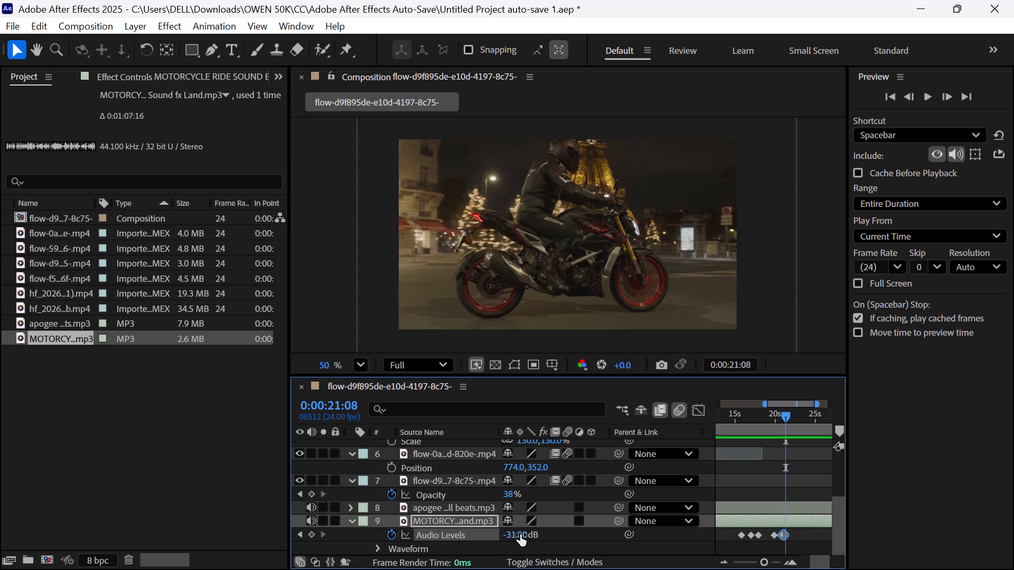
{"action": "left_click_drag", "start_coordinate": [520, 535], "coordinate": [562, 530]}
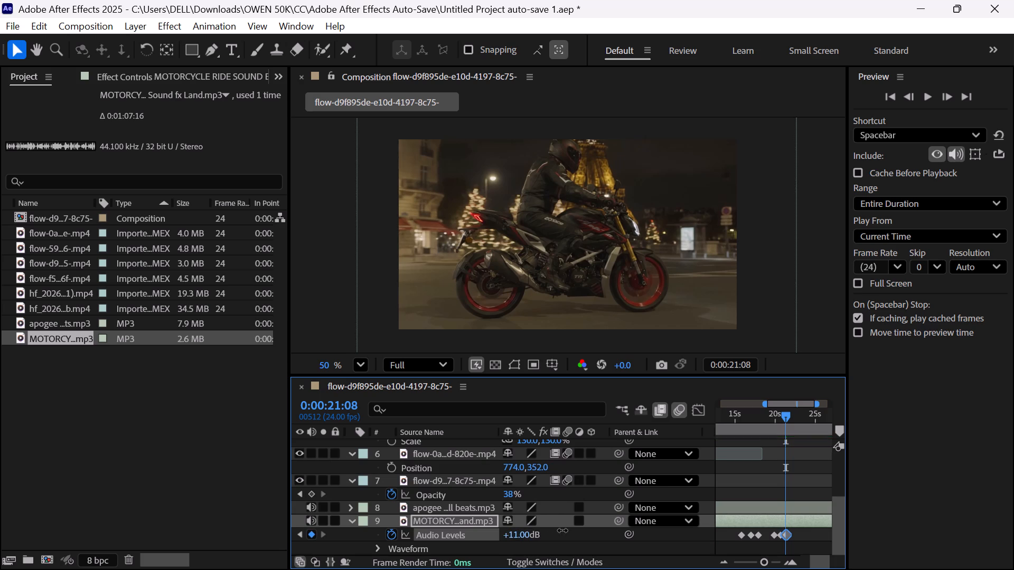
{"action": "left_click_drag", "start_coordinate": [562, 530], "coordinate": [559, 534]}
Add an Audio Levels keyframe of +2.00 dB on the motorcycle sound layer at 0:00:23:21, just before the clip ends.
{"action": "left_click_drag", "start_coordinate": [788, 414], "coordinate": [808, 410]}
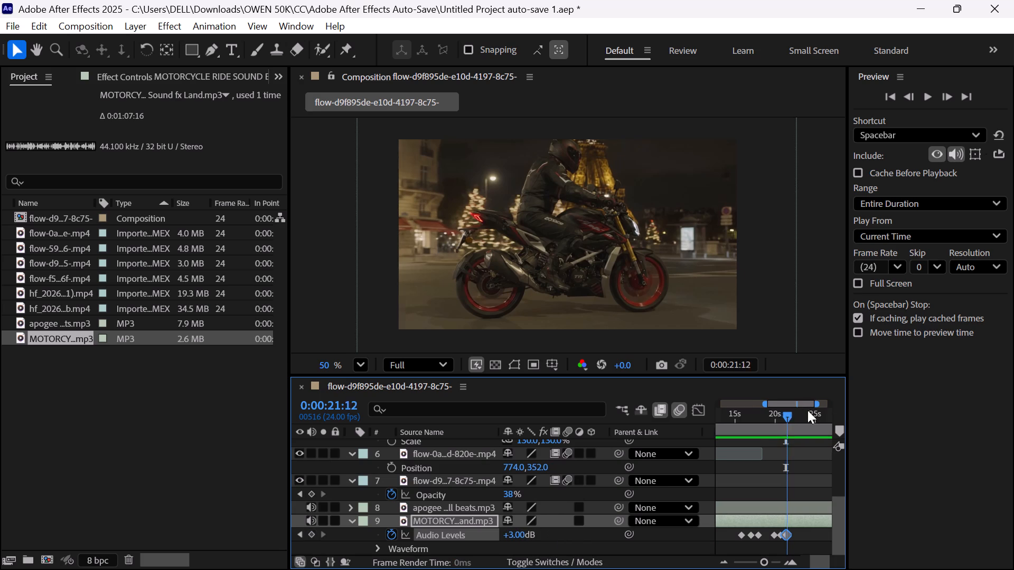
{"action": "left_click_drag", "start_coordinate": [808, 410], "coordinate": [760, 450]}
{"action": "scroll", "coordinate": [760, 450], "scroll_direction": "up", "scroll_amount": 2}
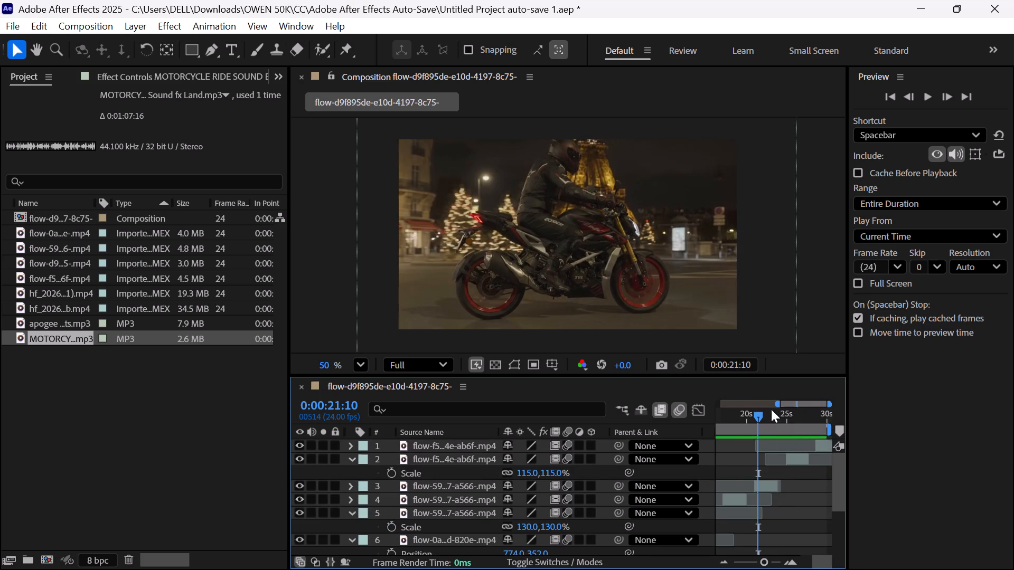
{"action": "left_click_drag", "start_coordinate": [758, 417], "coordinate": [781, 422]}
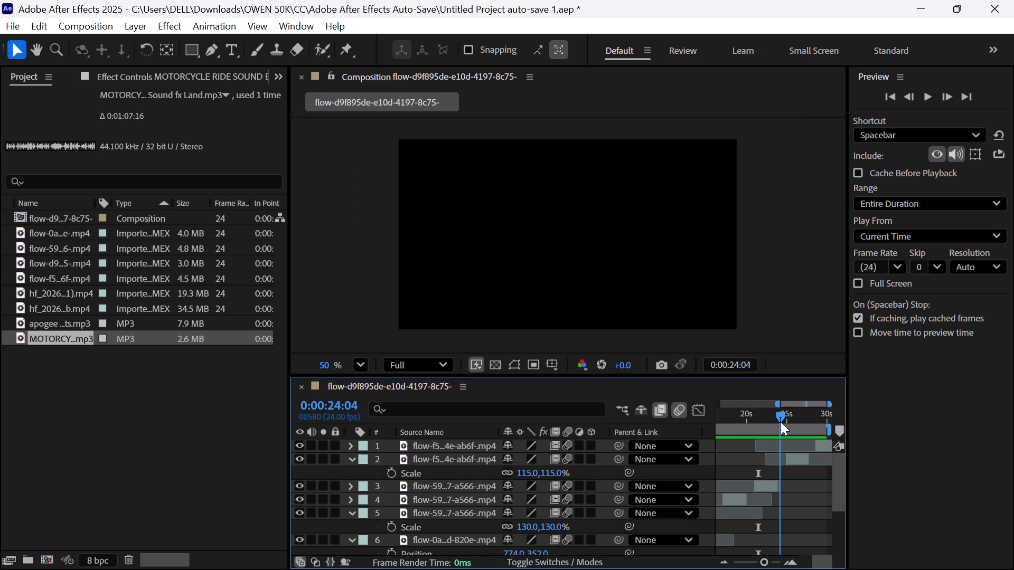
{"action": "left_click_drag", "start_coordinate": [781, 422], "coordinate": [778, 424]}
{"action": "scroll", "coordinate": [517, 506], "scroll_direction": "down", "scroll_amount": 3}
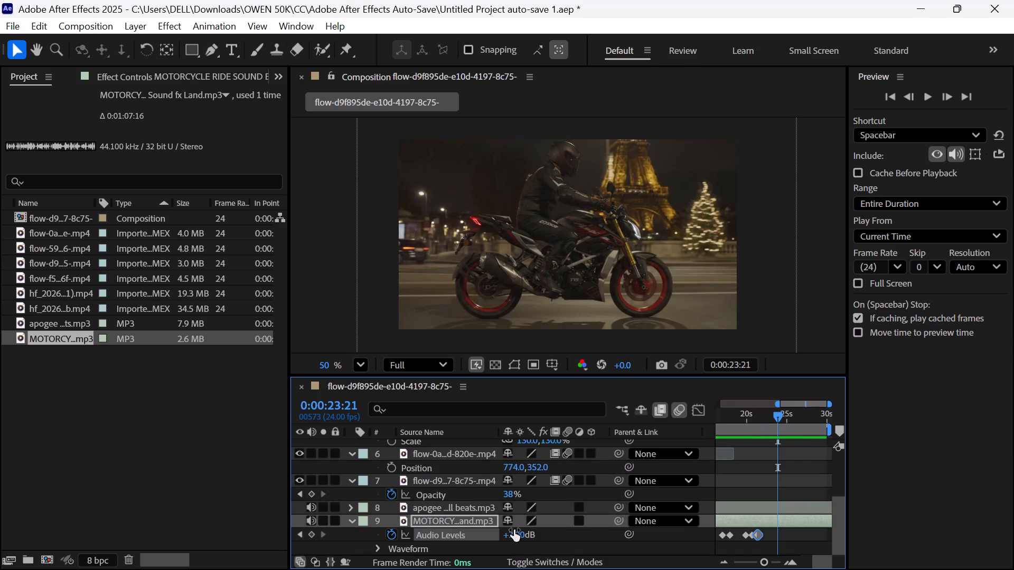
{"action": "left_click", "coordinate": [514, 535]}
{"action": "key", "text": "BackSpace"}
{"action": "key", "text": "2"}
{"action": "key", "text": "Return"}
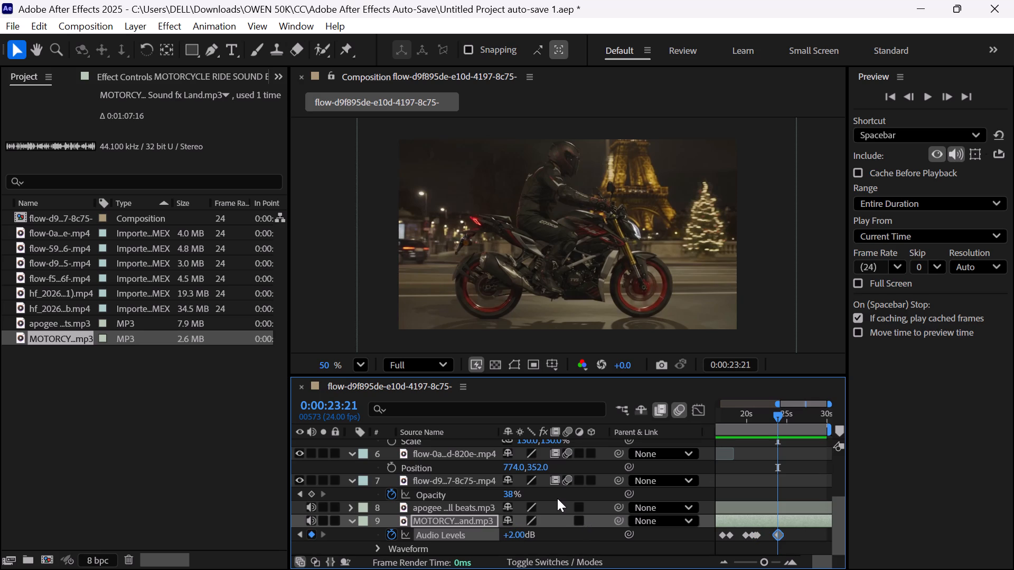
Add an Audio Levels keyframe of -22.00 dB on the motorcycle sound layer at 0:00:25:04, where the front-wheel clip begins.
{"action": "scroll", "coordinate": [807, 498], "scroll_direction": "up", "scroll_amount": 1}
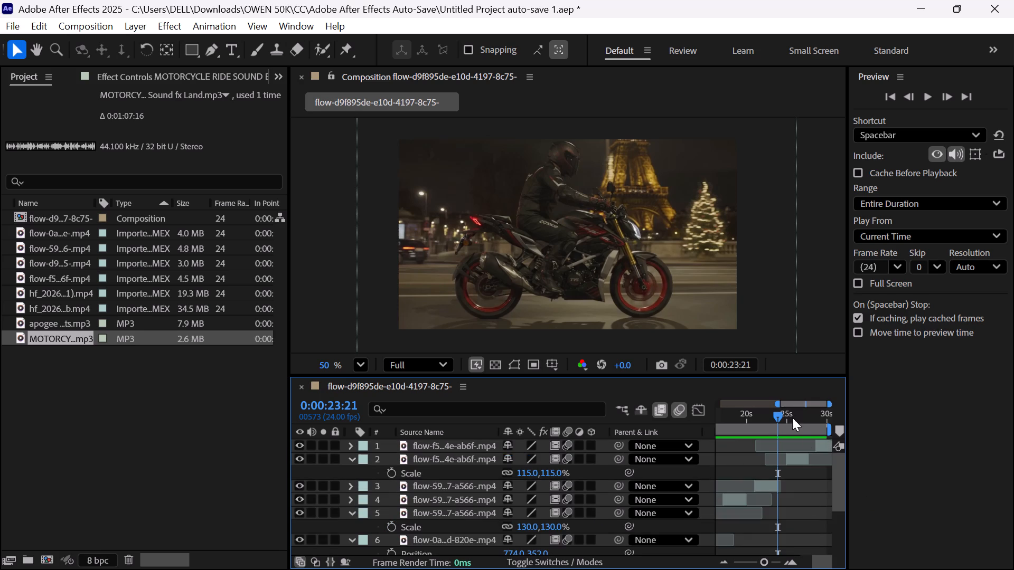
{"action": "left_click_drag", "start_coordinate": [777, 412], "coordinate": [786, 412]}
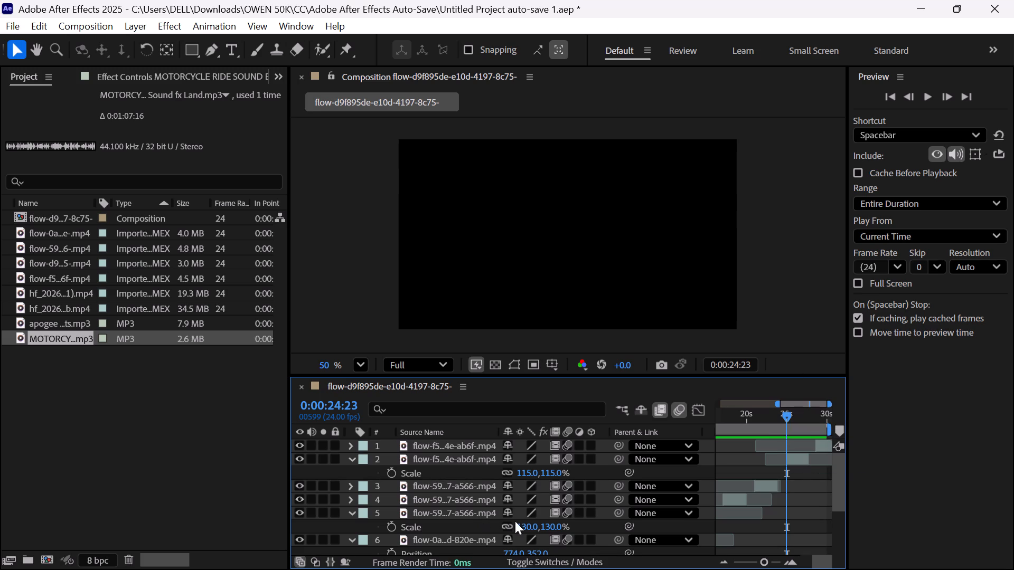
{"action": "scroll", "coordinate": [558, 491], "scroll_direction": "down", "scroll_amount": 2}
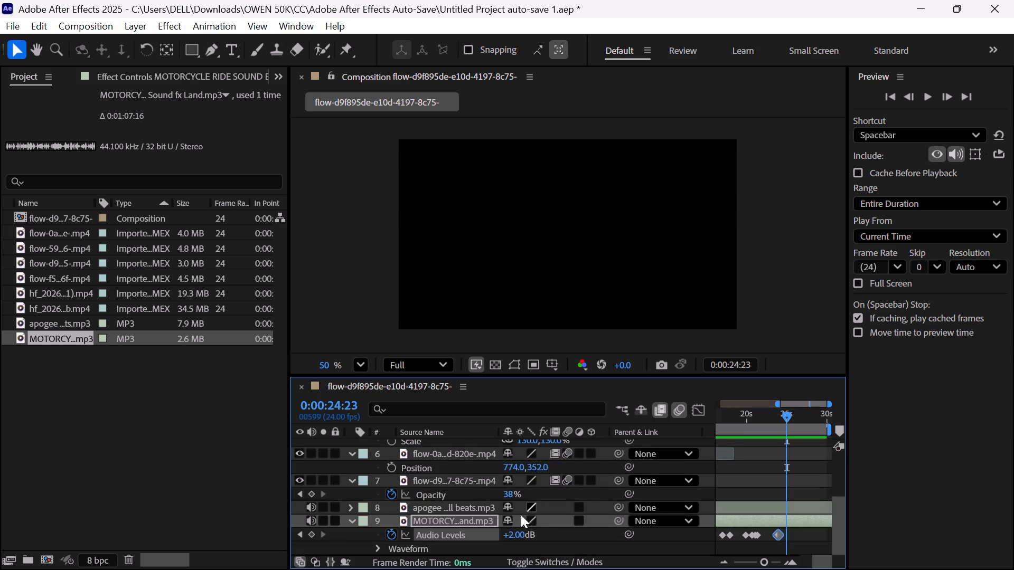
{"action": "left_click", "coordinate": [784, 415]}
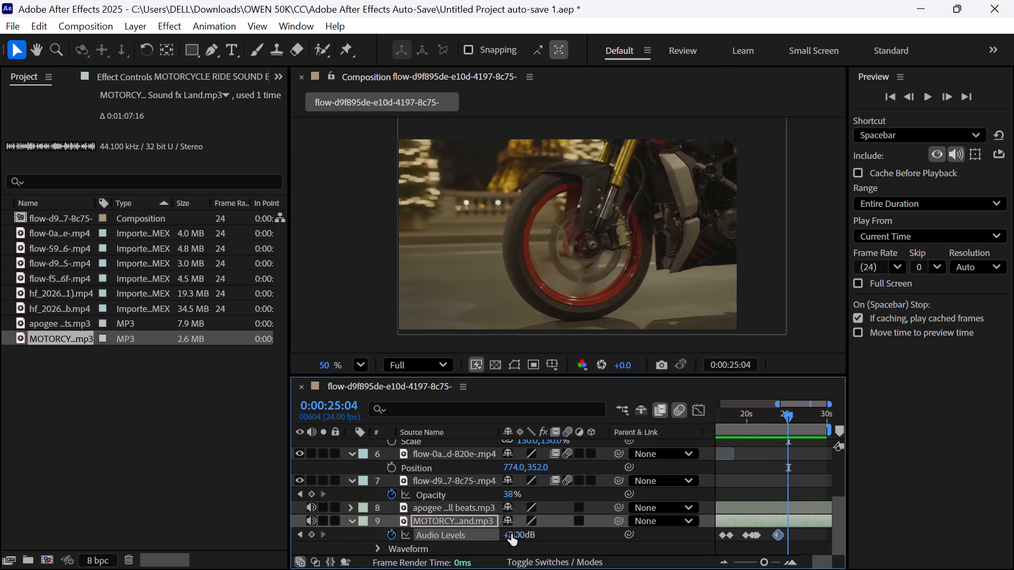
{"action": "left_click_drag", "start_coordinate": [511, 534], "coordinate": [243, 569]}
{"action": "left_click_drag", "start_coordinate": [513, 533], "coordinate": [627, 527]}
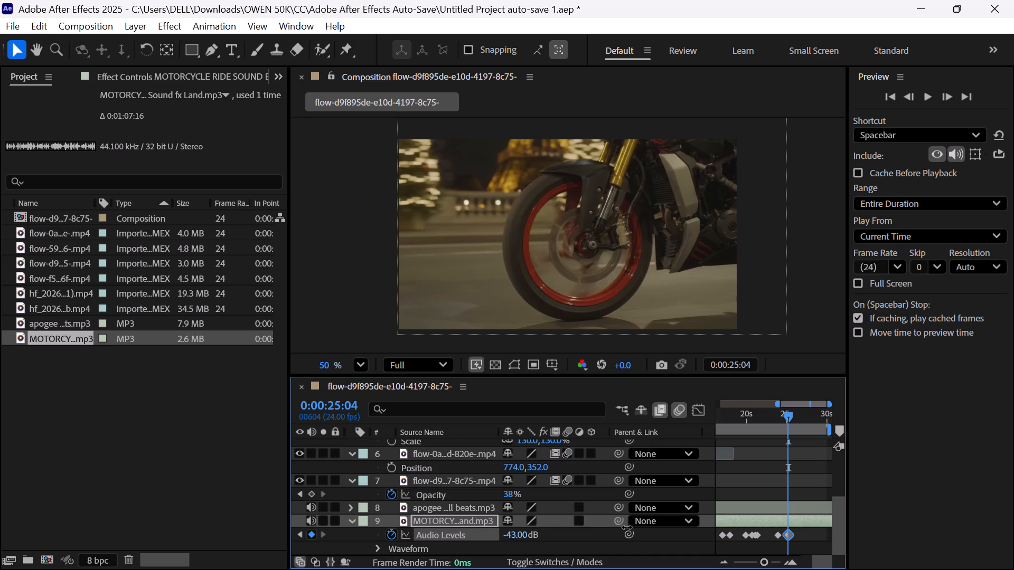
{"action": "left_click_drag", "start_coordinate": [627, 527], "coordinate": [640, 525]}
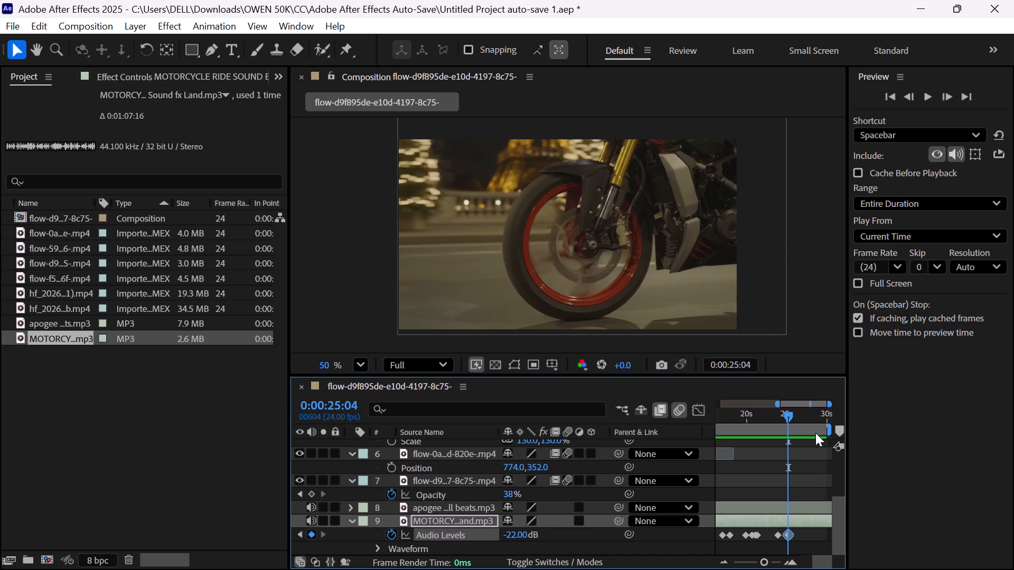
Add an Audio Levels keyframe of +4.00 dB on the motorcycle sound layer at 0:00:25:23, during the front-wheel clip.
{"action": "left_click_drag", "start_coordinate": [791, 417], "coordinate": [792, 424]}
{"action": "scroll", "coordinate": [792, 424], "scroll_direction": "up", "scroll_amount": 2}
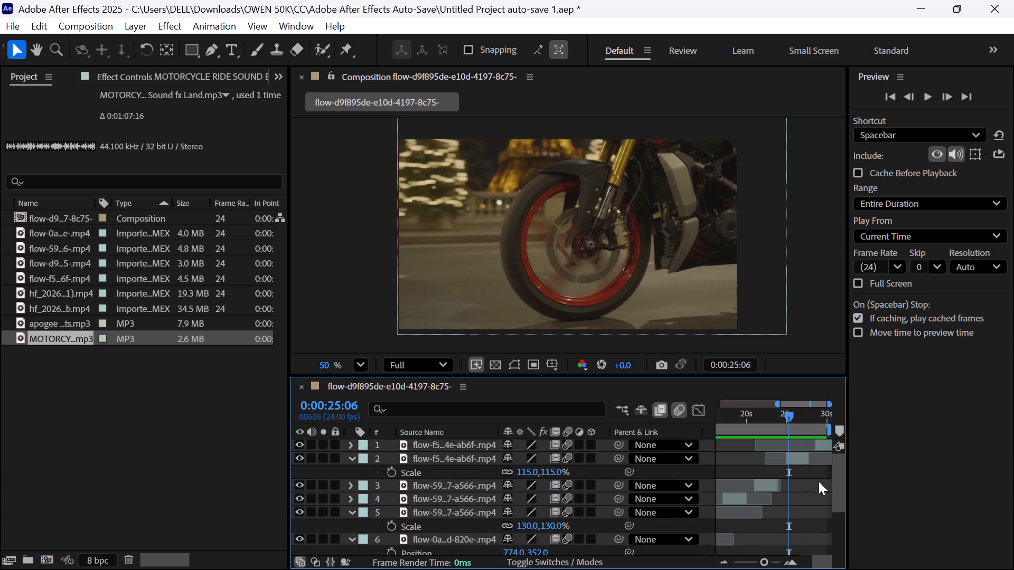
{"action": "left_click_drag", "start_coordinate": [790, 411], "coordinate": [797, 411]}
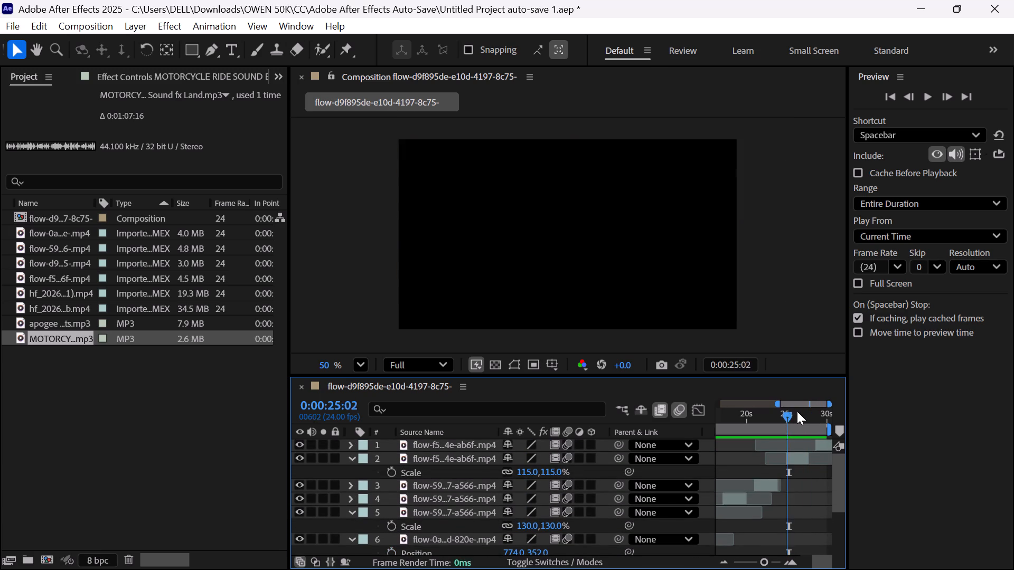
{"action": "left_click_drag", "start_coordinate": [797, 411], "coordinate": [798, 411]}
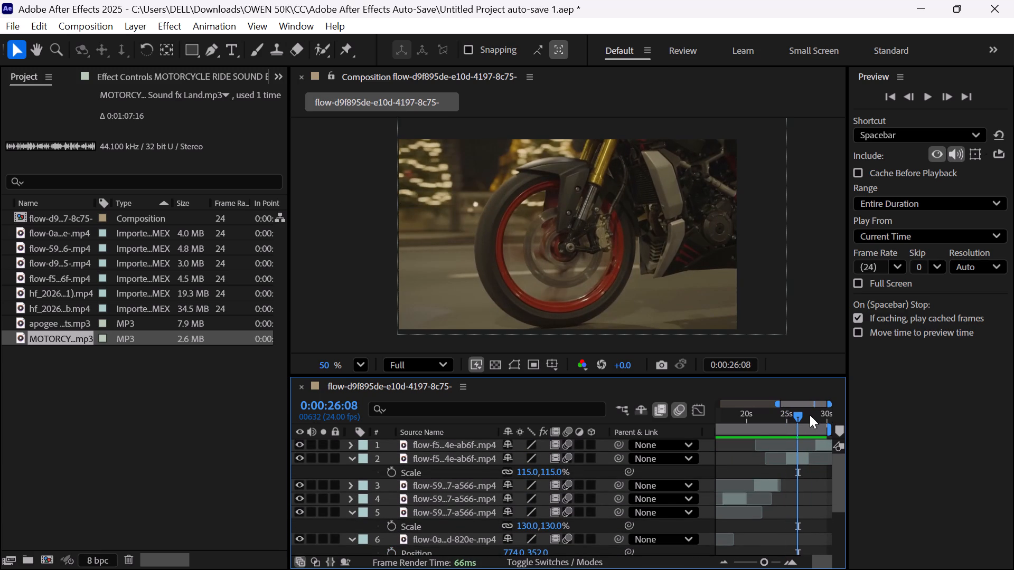
{"action": "left_click", "coordinate": [795, 412]}
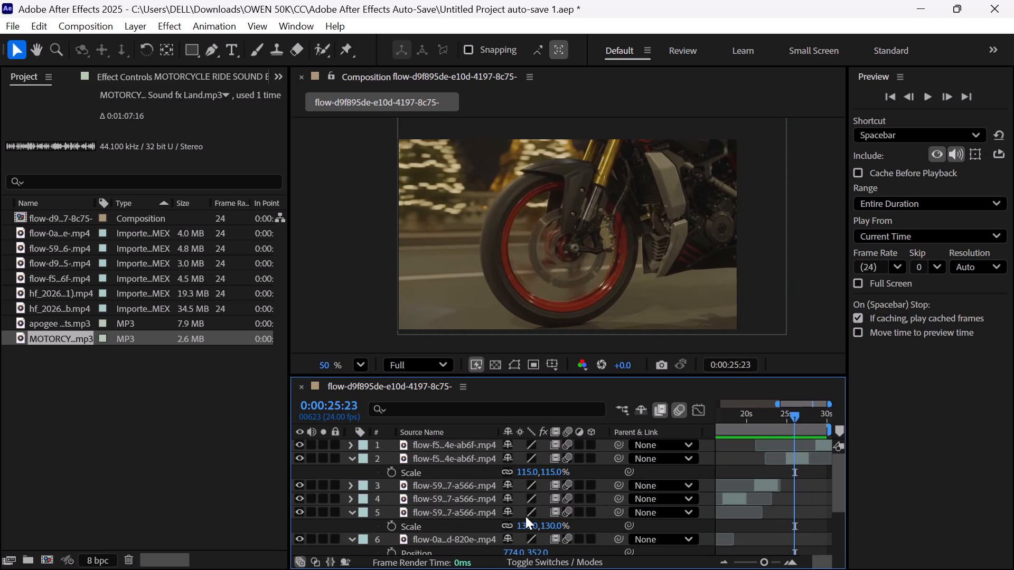
{"action": "scroll", "coordinate": [525, 516], "scroll_direction": "down", "scroll_amount": 3}
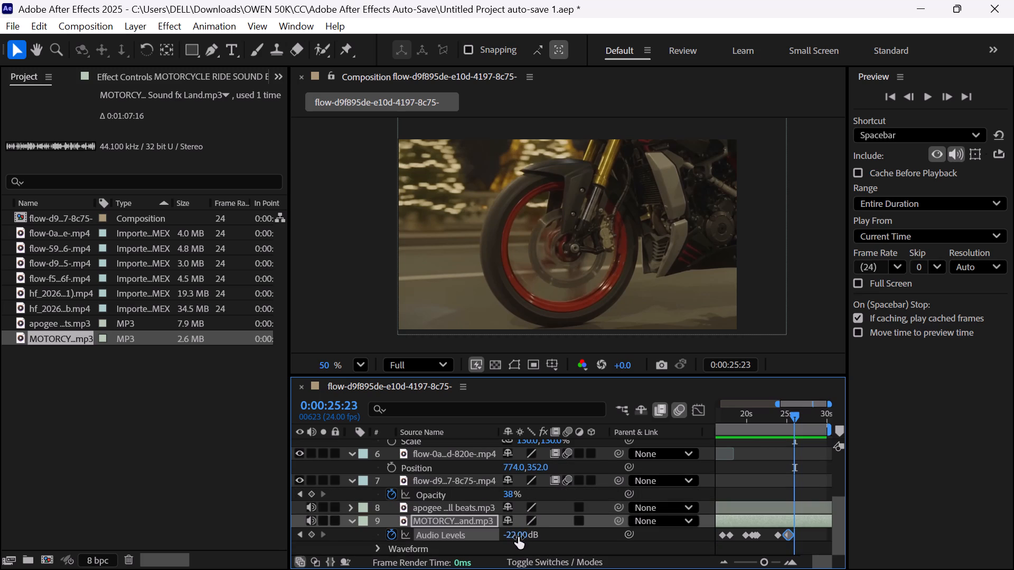
{"action": "left_click_drag", "start_coordinate": [518, 537], "coordinate": [529, 535]}
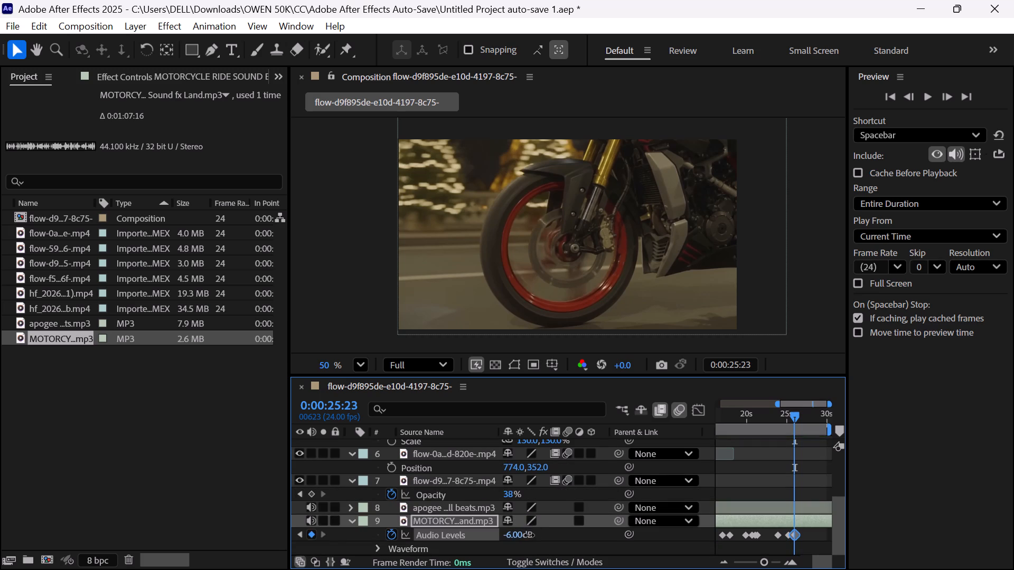
{"action": "left_click_drag", "start_coordinate": [529, 535], "coordinate": [533, 533]}
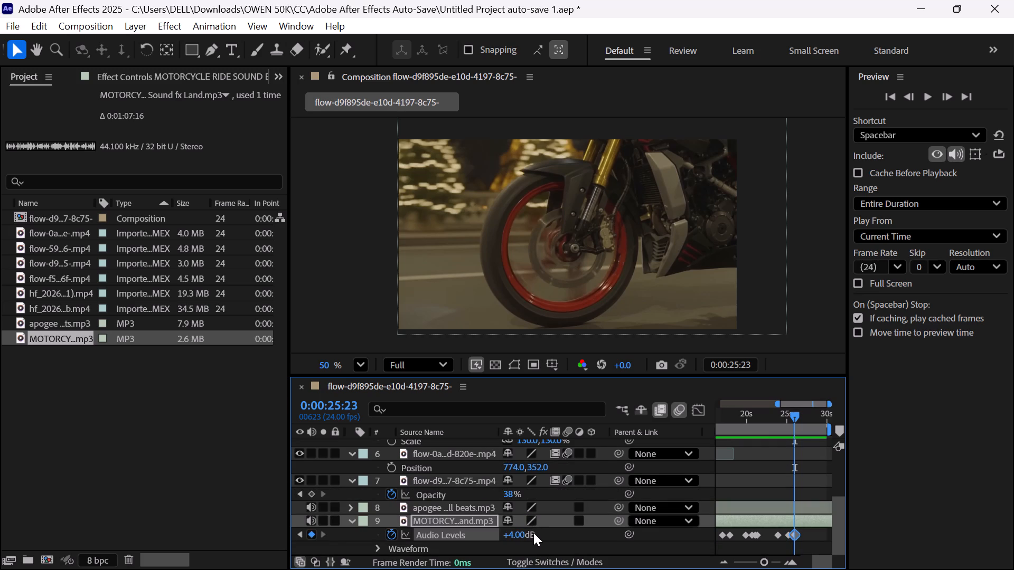
Add an Audio Levels keyframe on the motorcycle sound layer at 0:00:27:15, at the end of the front-wheel clip.
{"action": "left_click_drag", "start_coordinate": [795, 420], "coordinate": [808, 427]}
{"action": "scroll", "coordinate": [808, 427], "scroll_direction": "up", "scroll_amount": 2}
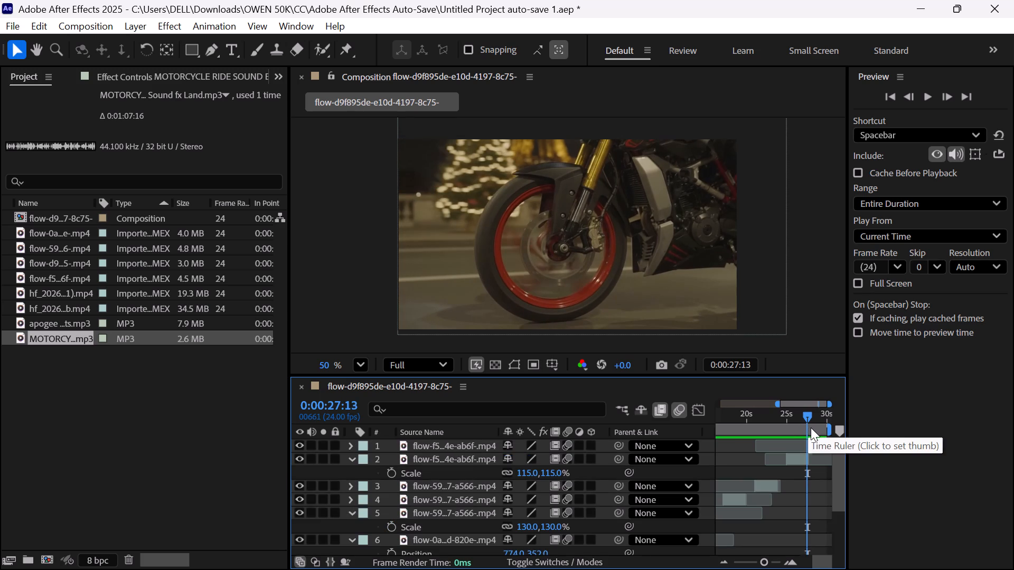
{"action": "left_click", "coordinate": [811, 416]}
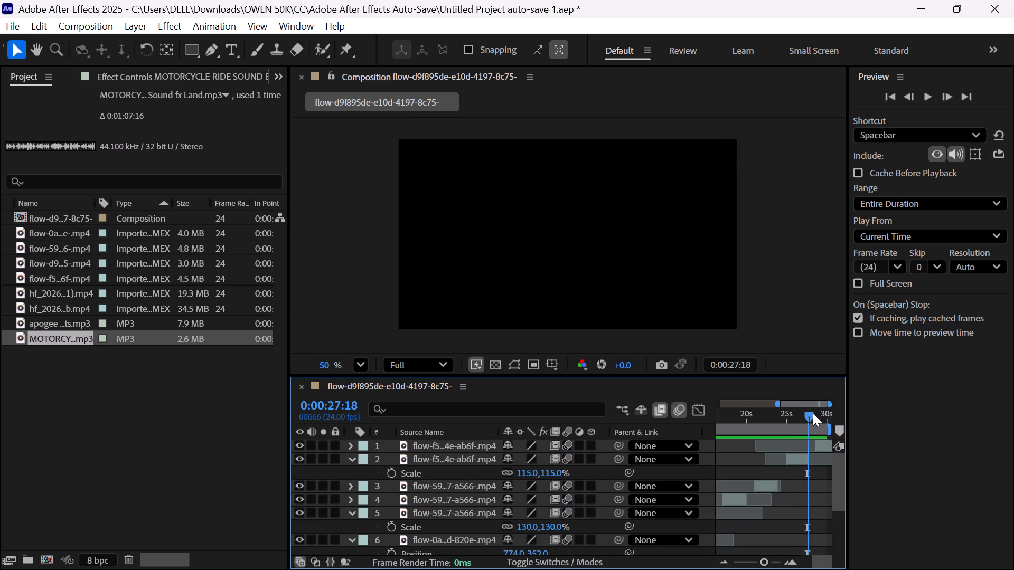
{"action": "scroll", "coordinate": [551, 494], "scroll_direction": "down", "scroll_amount": 2}
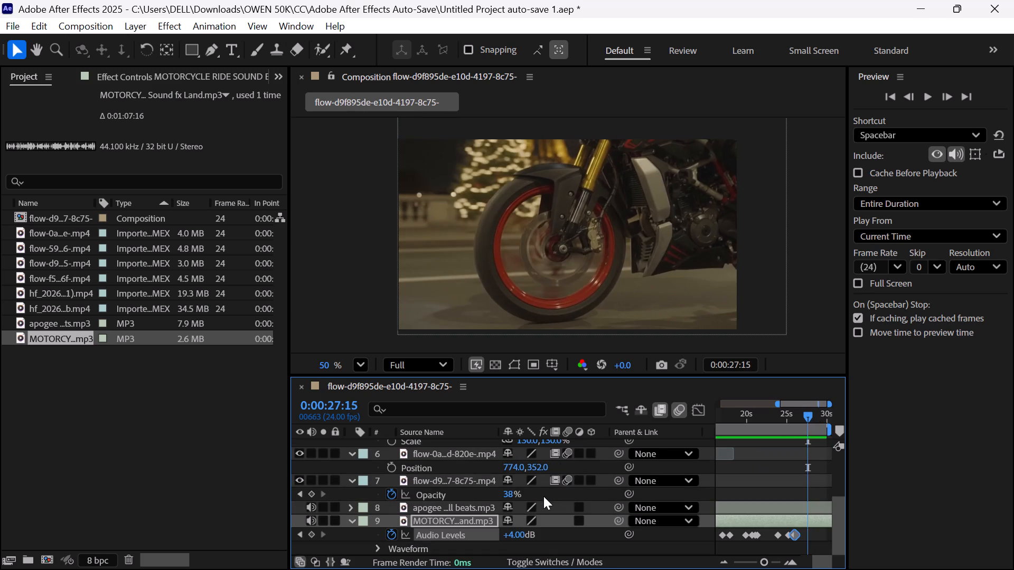
{"action": "left_click", "coordinate": [518, 531]}
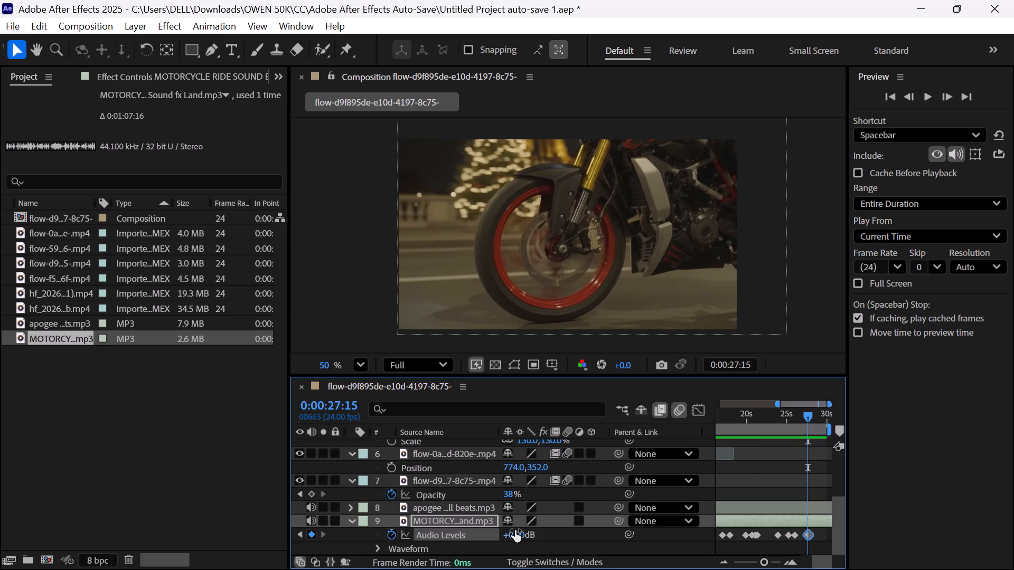
Add an Audio Levels keyframe of -23.00 dB on the motorcycle sound layer at 0:00:28:03, in the black gap before the last clip.
{"action": "scroll", "coordinate": [773, 456], "scroll_direction": "up", "scroll_amount": 1}
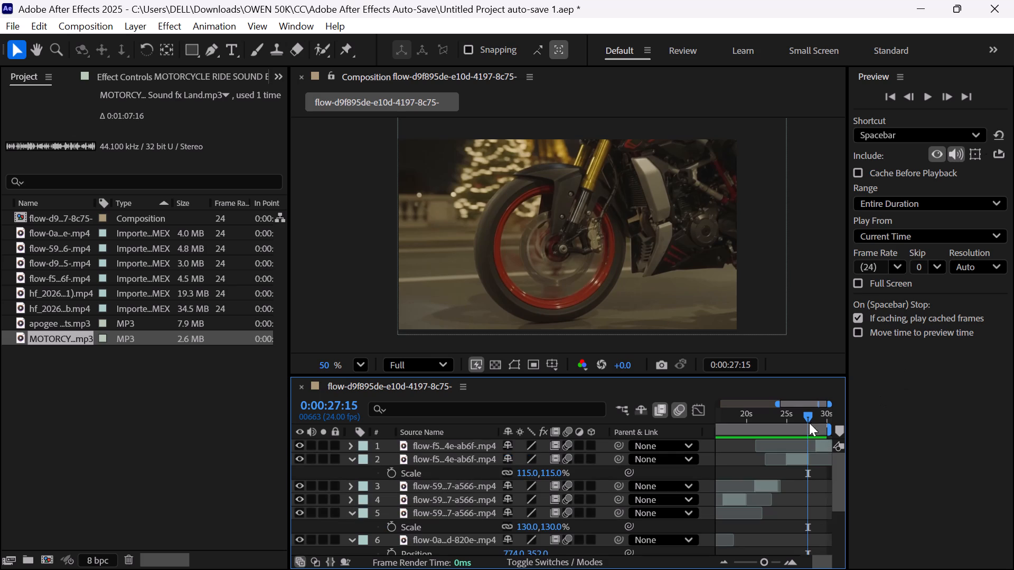
{"action": "left_click", "coordinate": [809, 410]}
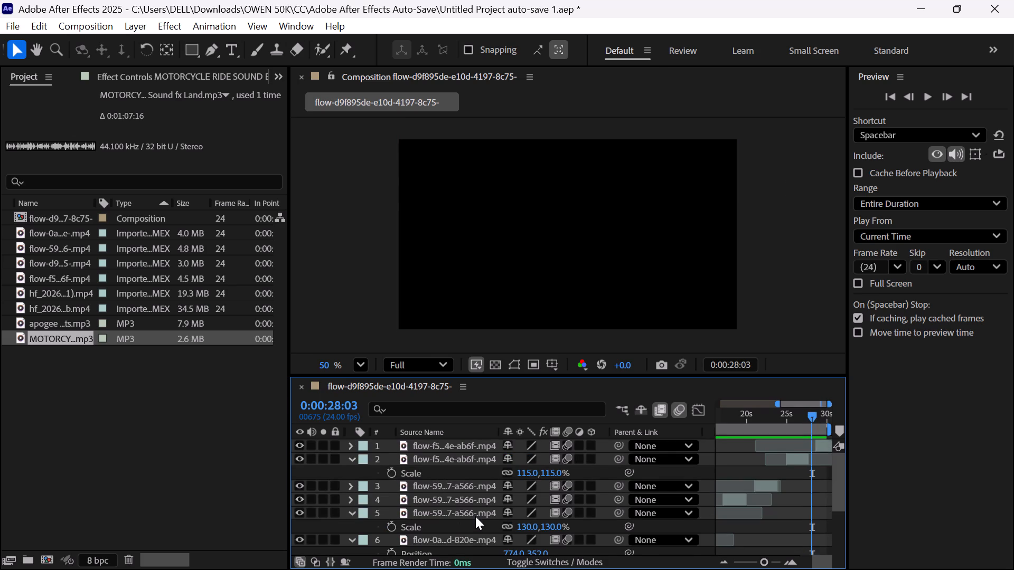
{"action": "scroll", "coordinate": [475, 516], "scroll_direction": "down", "scroll_amount": 4}
{"action": "left_click_drag", "start_coordinate": [509, 534], "coordinate": [509, 534]}
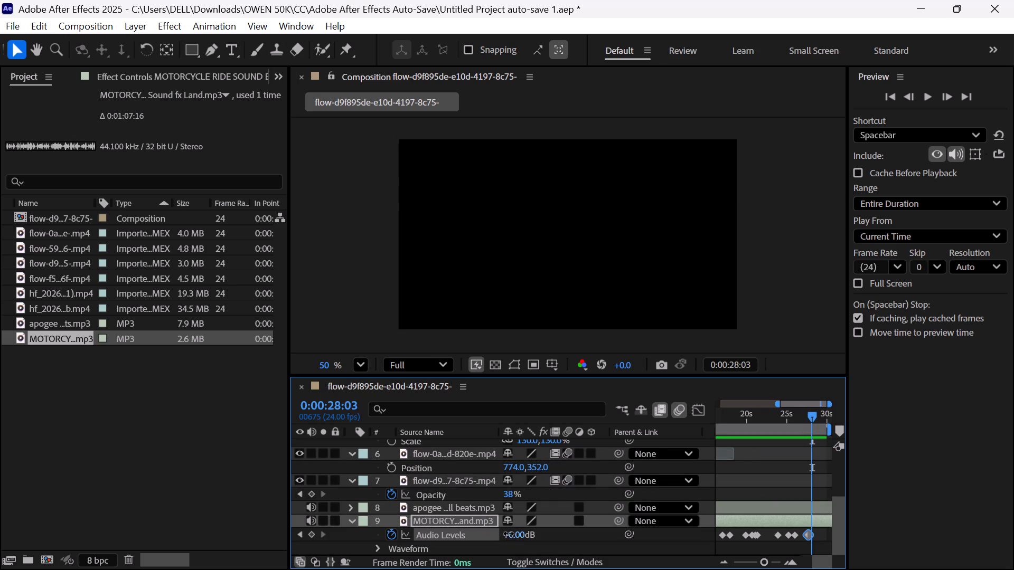
{"action": "left_click_drag", "start_coordinate": [509, 534], "coordinate": [501, 534]}
{"action": "left_click_drag", "start_coordinate": [520, 531], "coordinate": [508, 529]}
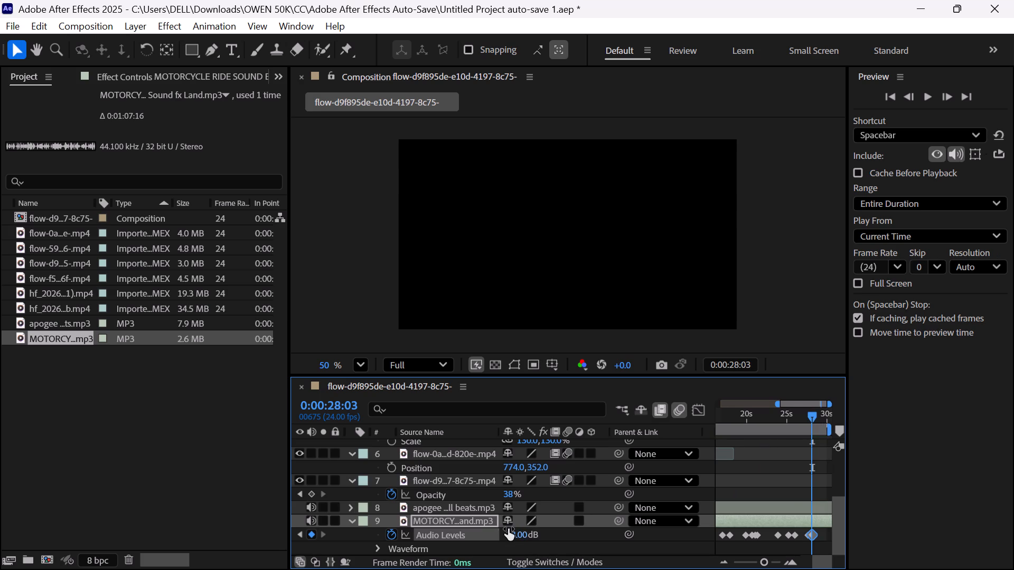
Add an Audio Levels keyframe of -16.00 dB on the motorcycle sound layer at 0:00:28:17, near the start of the final Eiffel Tower clip.
{"action": "left_click_drag", "start_coordinate": [810, 415], "coordinate": [812, 415]}
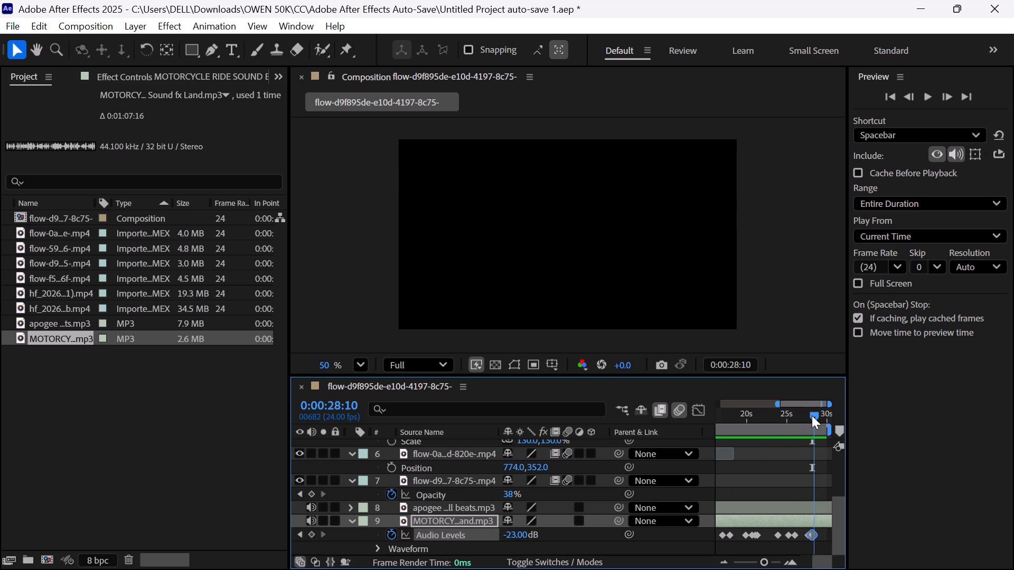
{"action": "left_click_drag", "start_coordinate": [812, 415], "coordinate": [844, 421]}
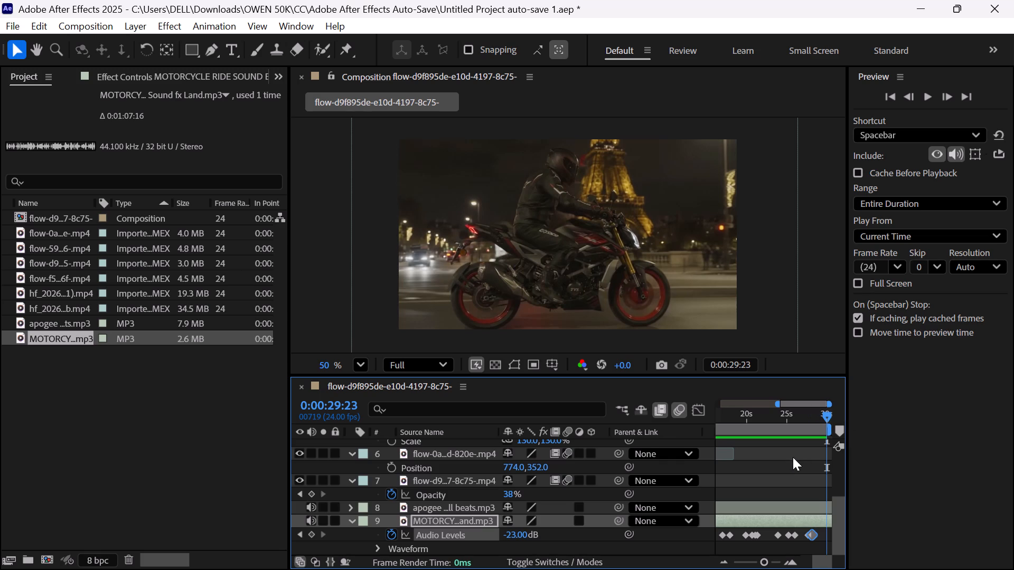
{"action": "scroll", "coordinate": [793, 454], "scroll_direction": "up", "scroll_amount": 2}
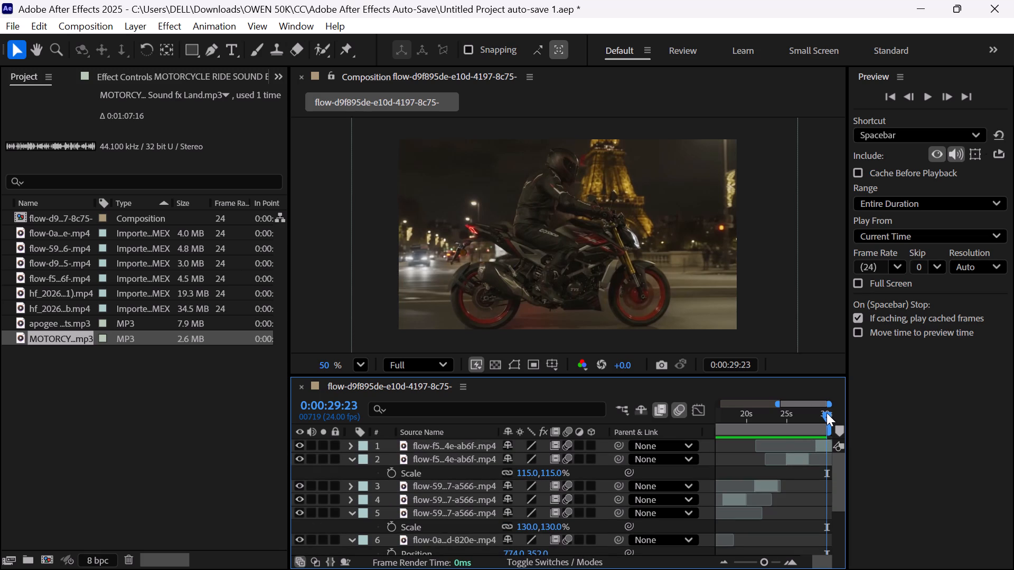
{"action": "left_click_drag", "start_coordinate": [827, 413], "coordinate": [816, 415]}
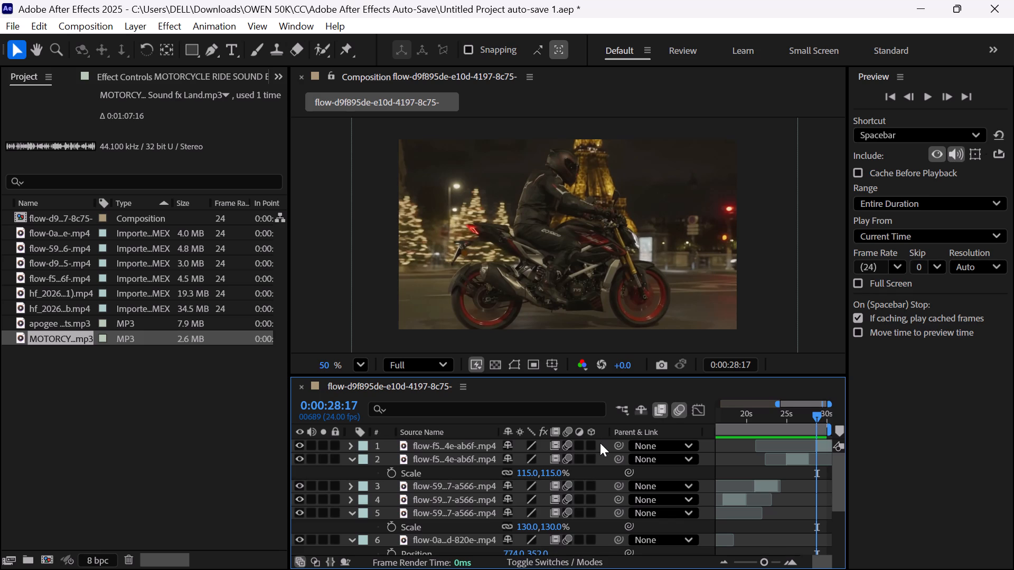
{"action": "scroll", "coordinate": [600, 443], "scroll_direction": "down", "scroll_amount": 5}
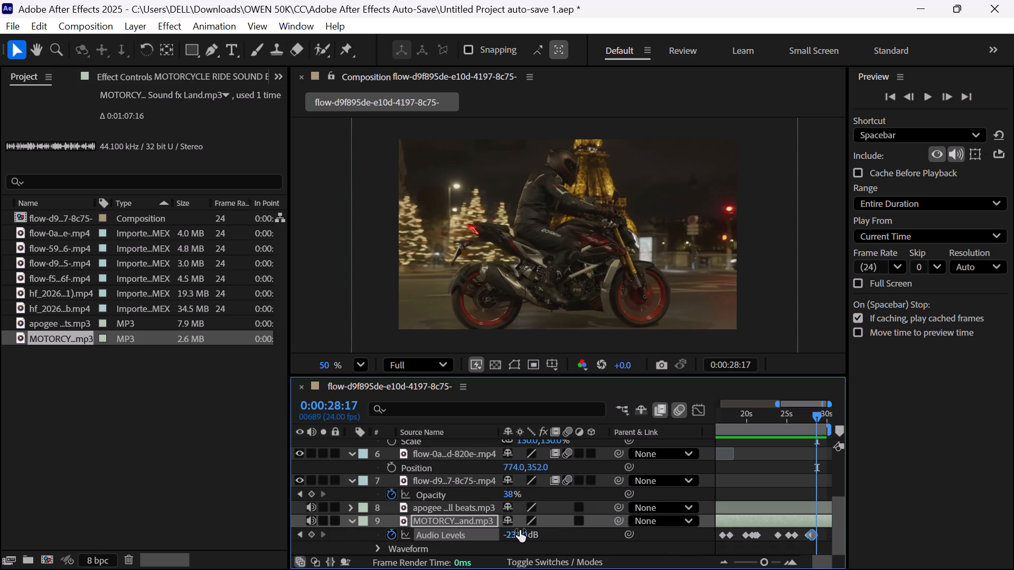
{"action": "left_click_drag", "start_coordinate": [520, 530], "coordinate": [526, 531]}
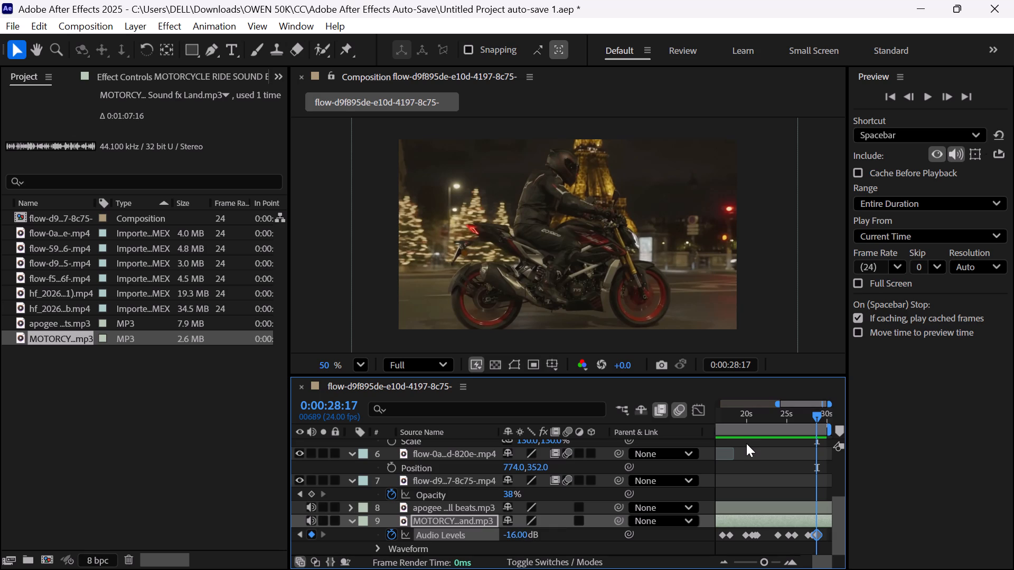
Add an Audio Levels keyframe with a raised level on the motorcycle sound layer at 0:00:29:10, during the final clip.
{"action": "scroll", "coordinate": [746, 443], "scroll_direction": "up", "scroll_amount": 1}
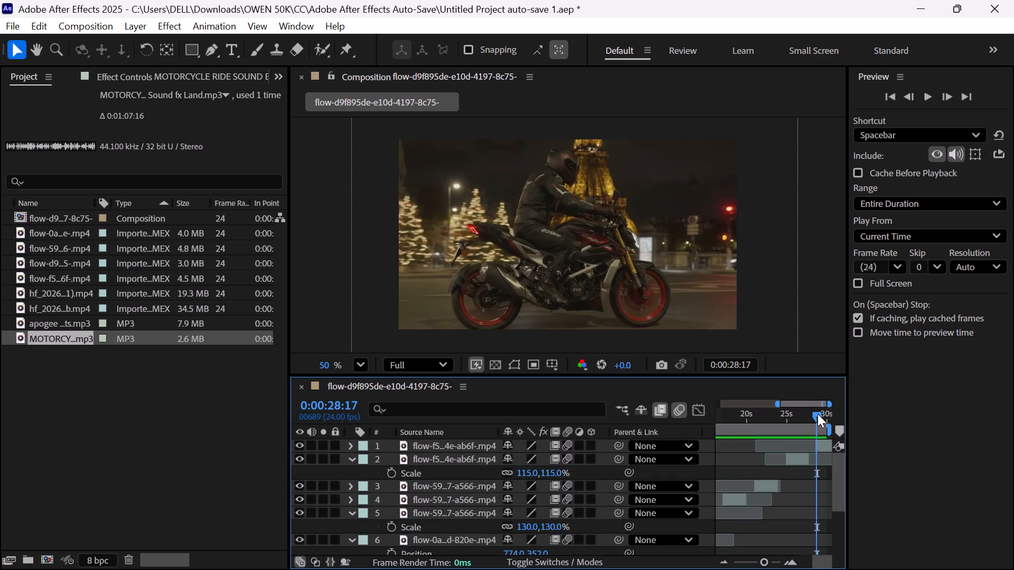
{"action": "left_click_drag", "start_coordinate": [818, 413], "coordinate": [823, 412]}
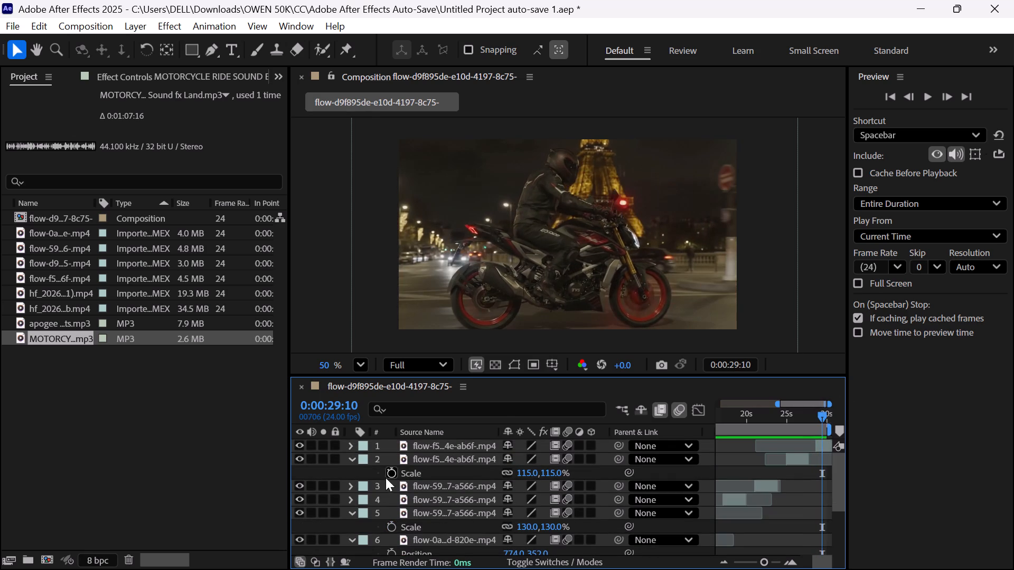
{"action": "scroll", "coordinate": [418, 503], "scroll_direction": "down", "scroll_amount": 4}
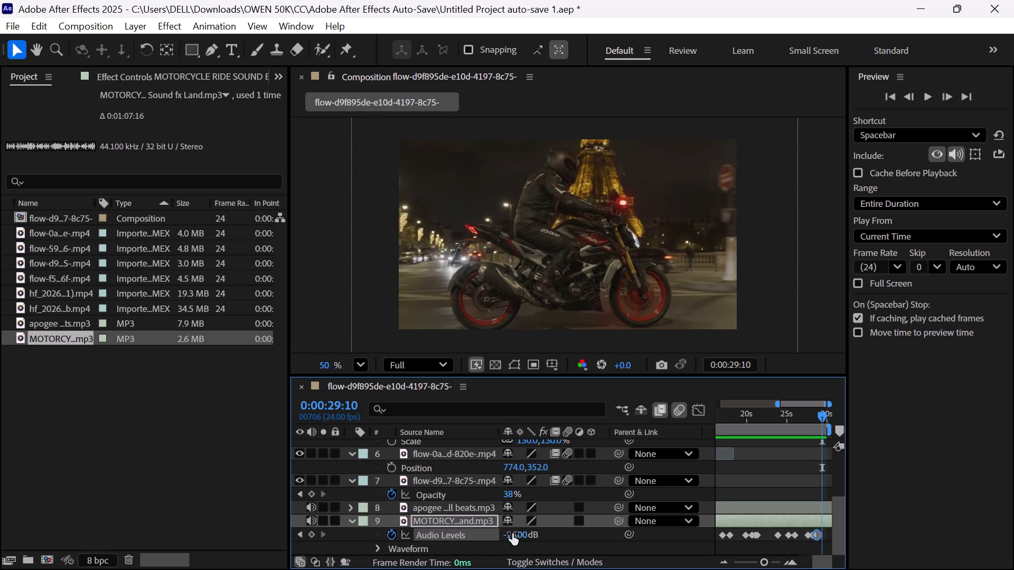
{"action": "left_click_drag", "start_coordinate": [512, 534], "coordinate": [529, 536]}
Preview the composition from 0:00:00:00 to check the motorcycle sound against the clips.
{"action": "scroll", "coordinate": [721, 459], "scroll_direction": "up", "scroll_amount": 2}
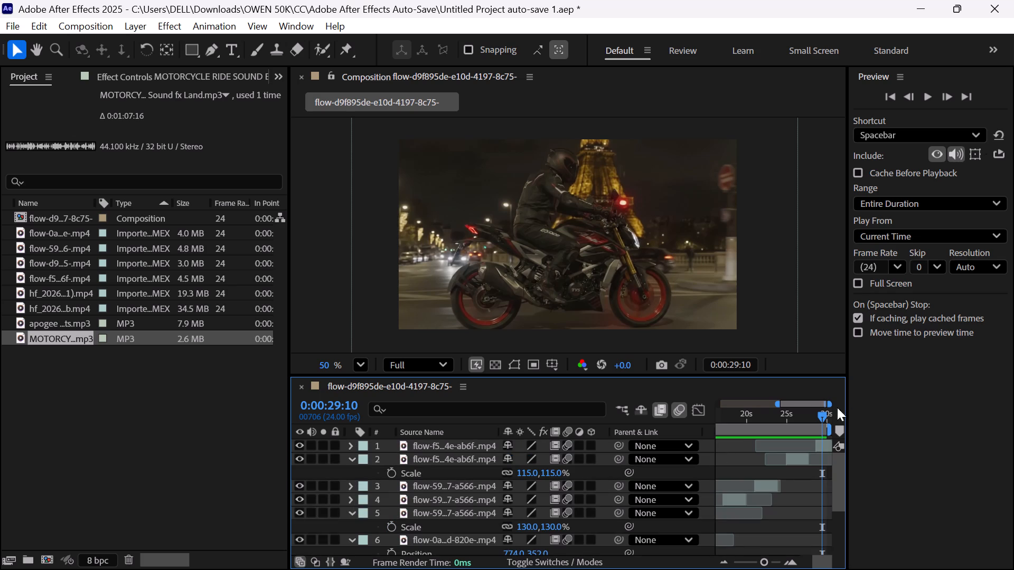
{"action": "left_click", "coordinate": [824, 413]}
{"action": "left_click_drag", "start_coordinate": [824, 413], "coordinate": [685, 427]}
{"action": "key", "text": "space"}
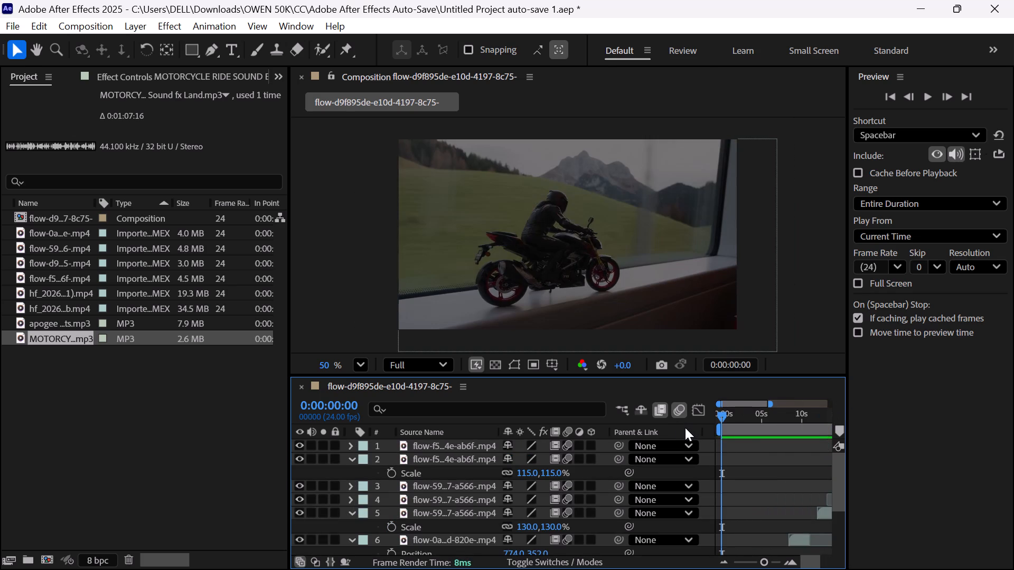
{"action": "key", "text": "space"}
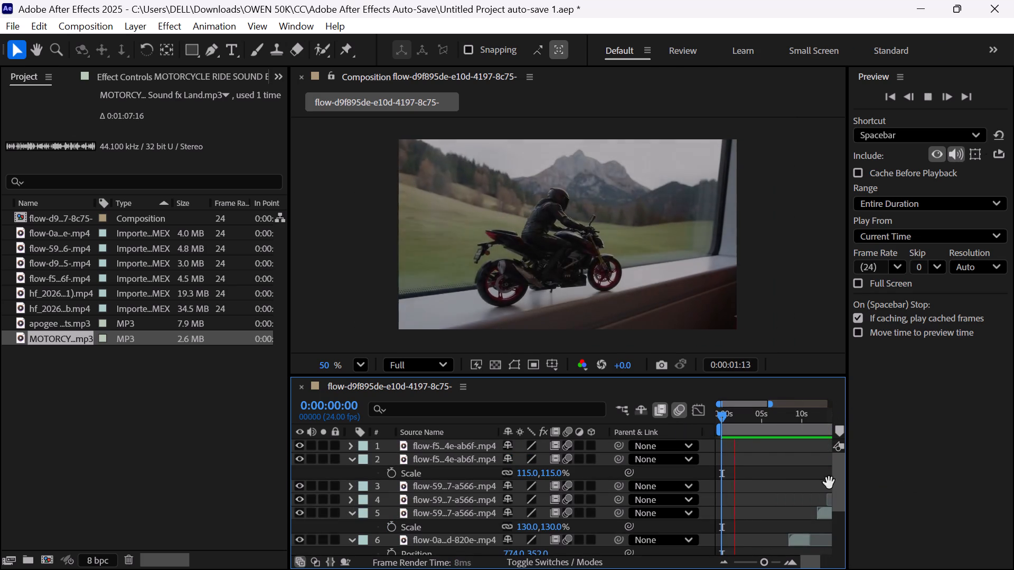
{"action": "scroll", "coordinate": [834, 484], "scroll_direction": "down", "scroll_amount": 2}
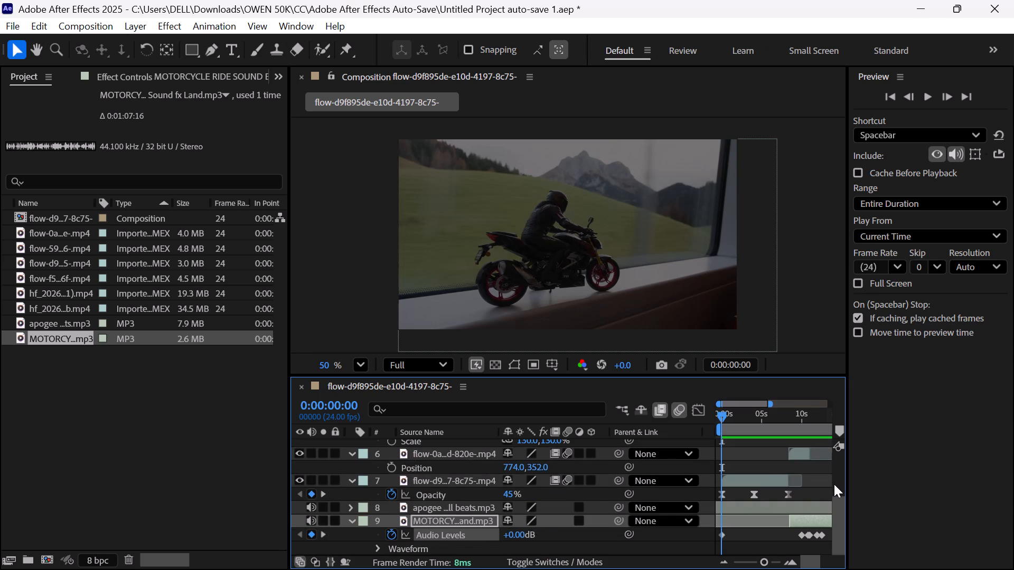
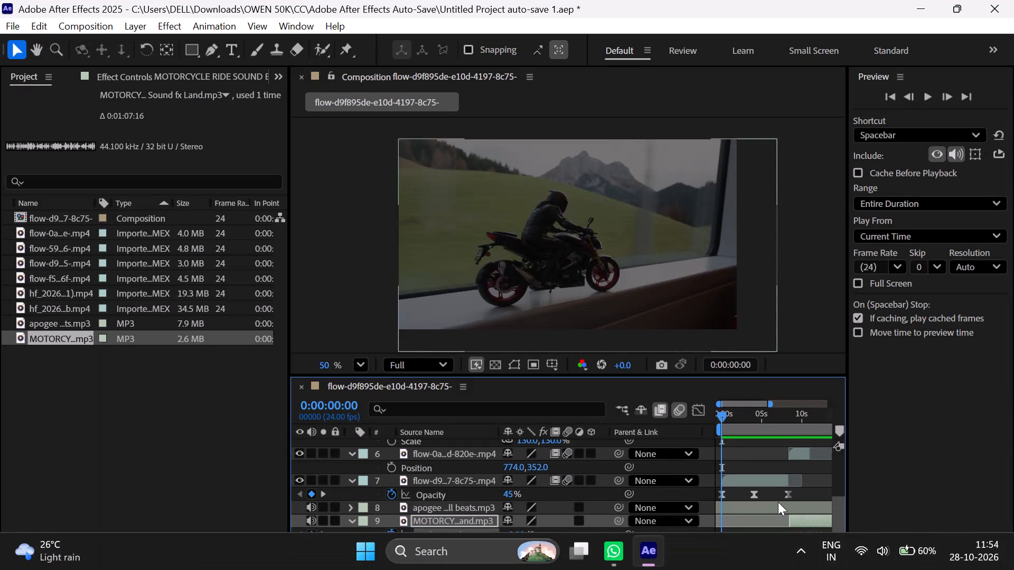
Scrub through the composition to its end and back to 0:00:00:00 to check the clips.
{"action": "scroll", "coordinate": [778, 502], "scroll_direction": "down", "scroll_amount": 1}
{"action": "scroll", "coordinate": [778, 502], "scroll_direction": "left", "scroll_amount": 1}
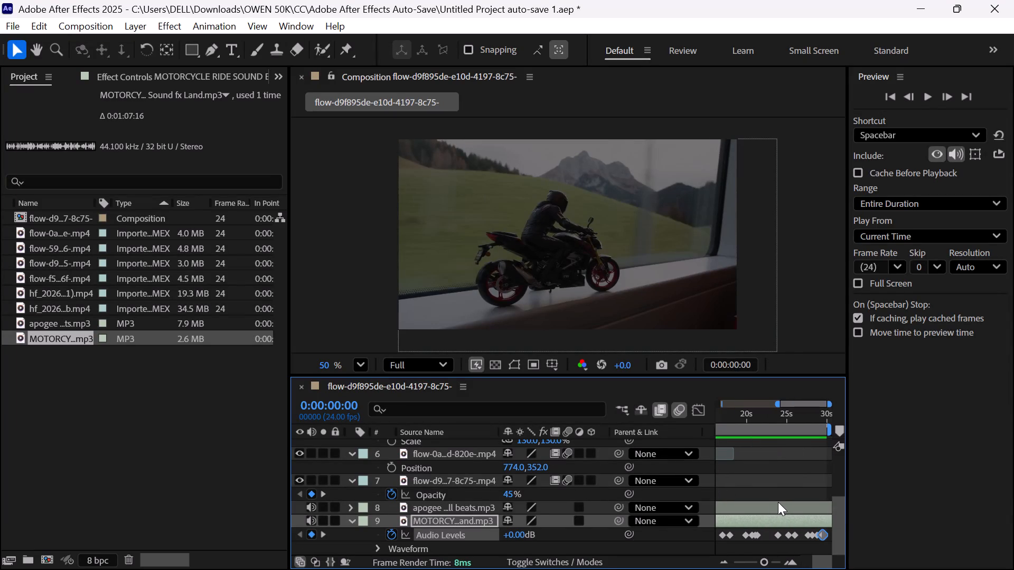
{"action": "scroll", "coordinate": [778, 502], "scroll_direction": "left", "scroll_amount": 1}
{"action": "scroll", "coordinate": [778, 502], "scroll_direction": "right", "scroll_amount": 2}
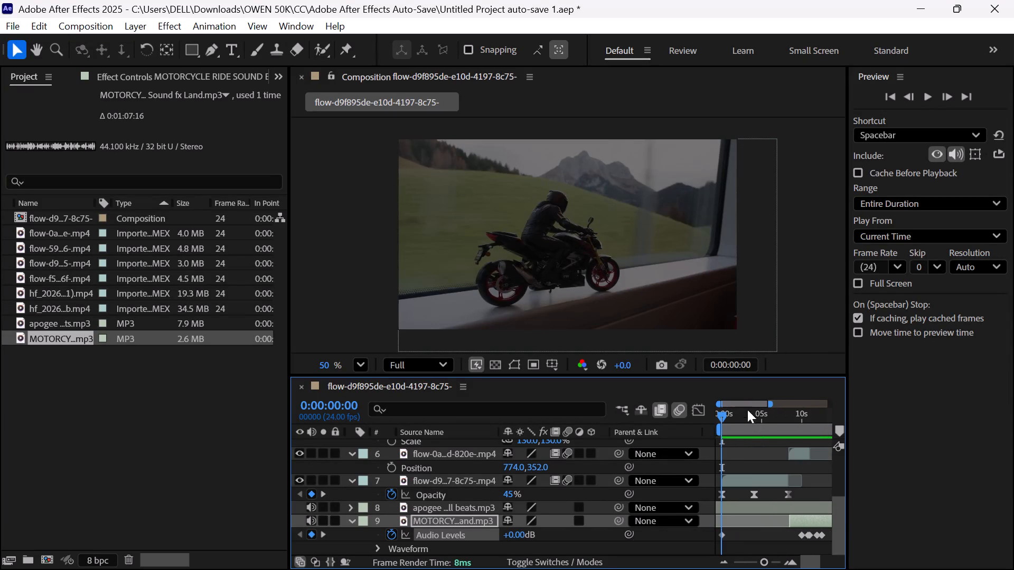
{"action": "left_click_drag", "start_coordinate": [722, 417], "coordinate": [866, 409]}
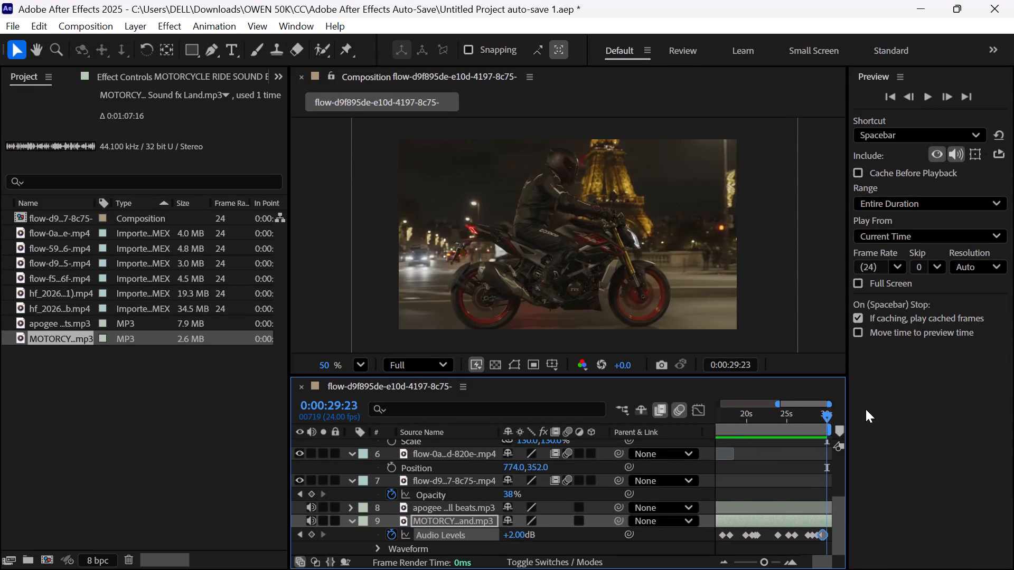
{"action": "left_click_drag", "start_coordinate": [866, 409], "coordinate": [710, 415]}
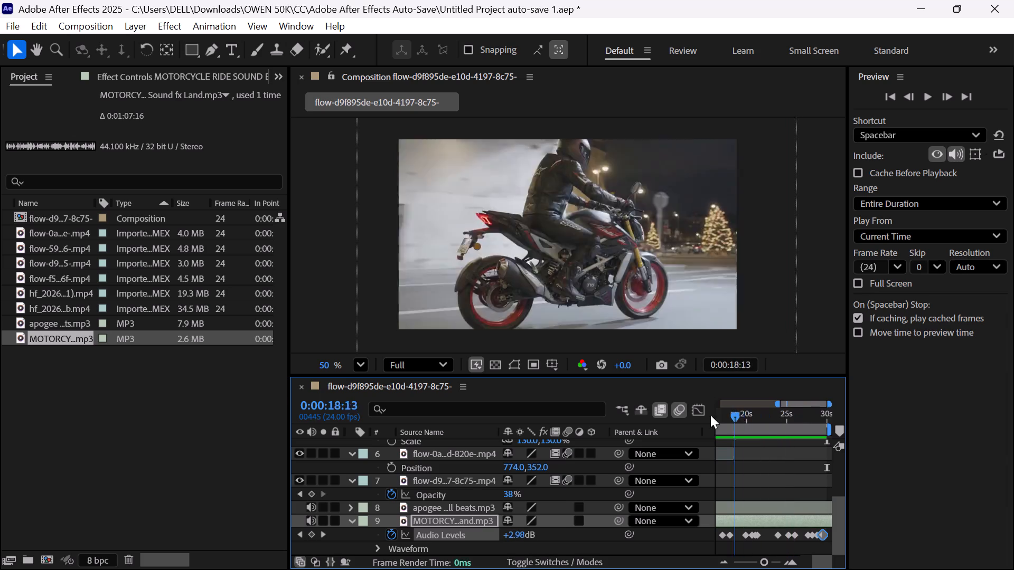
{"action": "left_click_drag", "start_coordinate": [710, 415], "coordinate": [658, 429]}
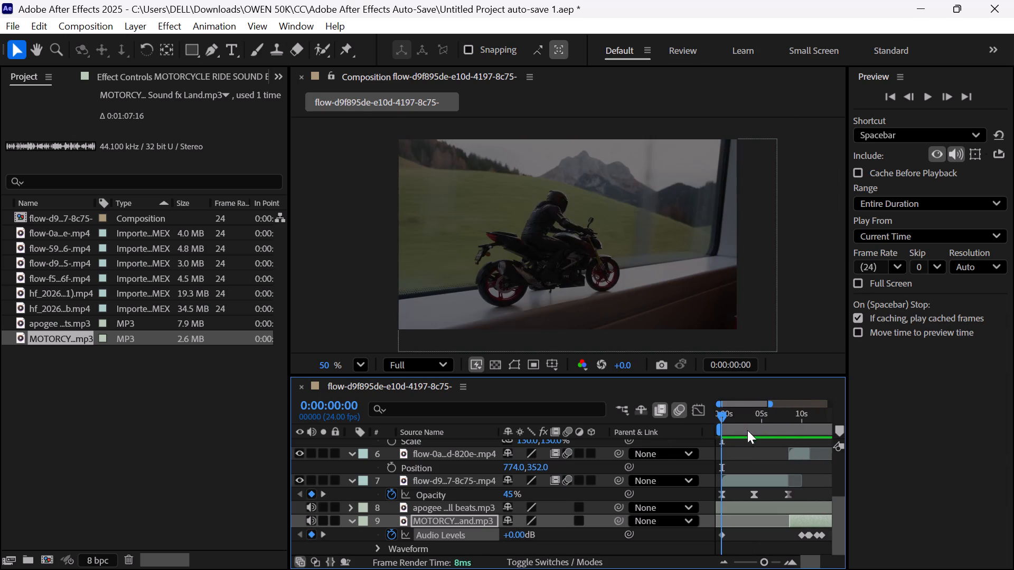
Apply the recent animation preset containing Magic Bullet Looks, Sharpen and Unsharp Mask to all seven video layers.
{"action": "scroll", "coordinate": [465, 489], "scroll_direction": "up", "scroll_amount": 2}
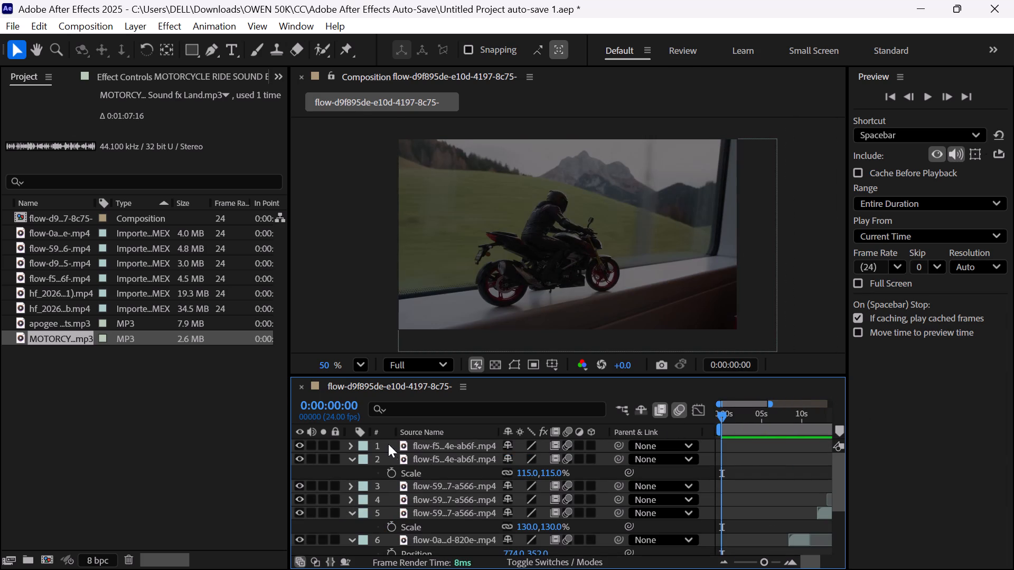
{"action": "left_click_drag", "start_coordinate": [388, 444], "coordinate": [487, 549]}
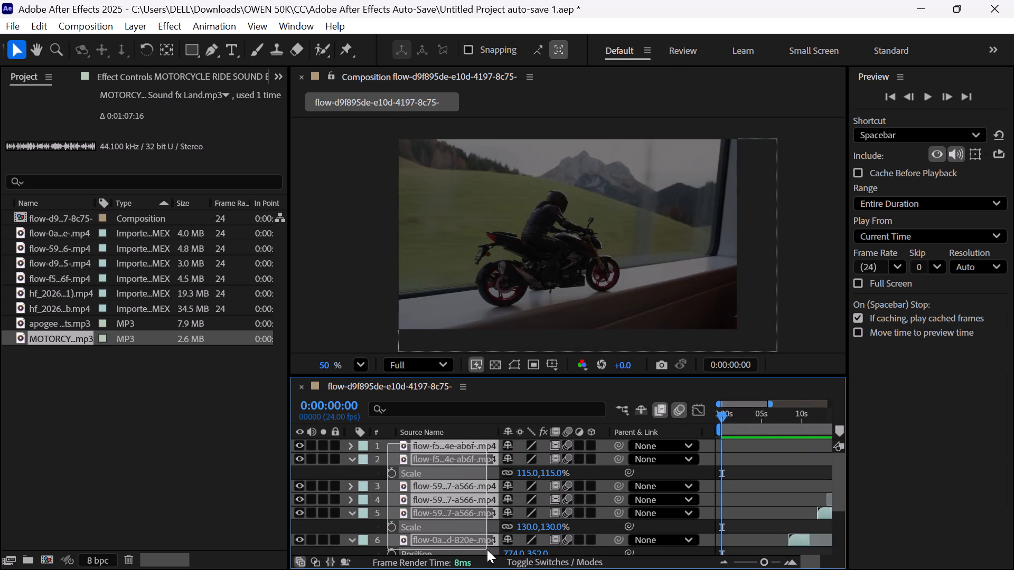
{"action": "left_click_drag", "start_coordinate": [487, 549], "coordinate": [491, 541]}
{"action": "scroll", "coordinate": [491, 541], "scroll_direction": "down", "scroll_amount": 1}
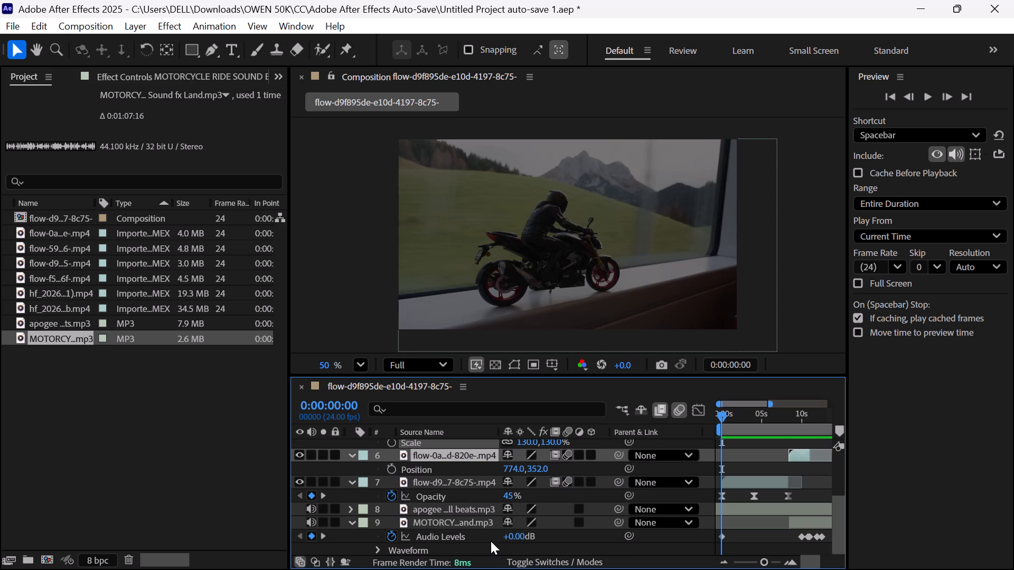
{"action": "left_click_drag", "start_coordinate": [381, 490], "coordinate": [522, 452]}
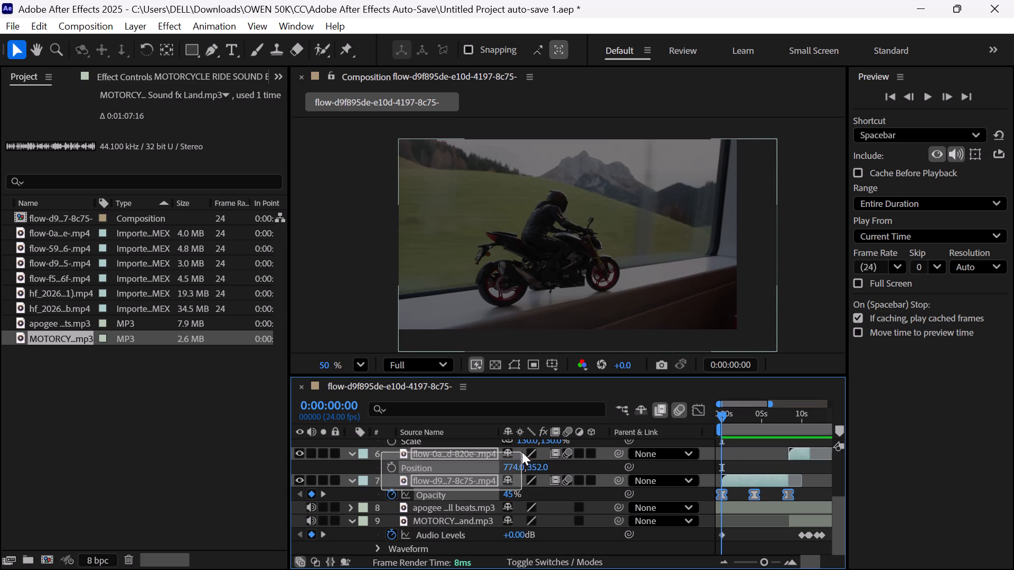
{"action": "left_click_drag", "start_coordinate": [522, 452], "coordinate": [518, 405]}
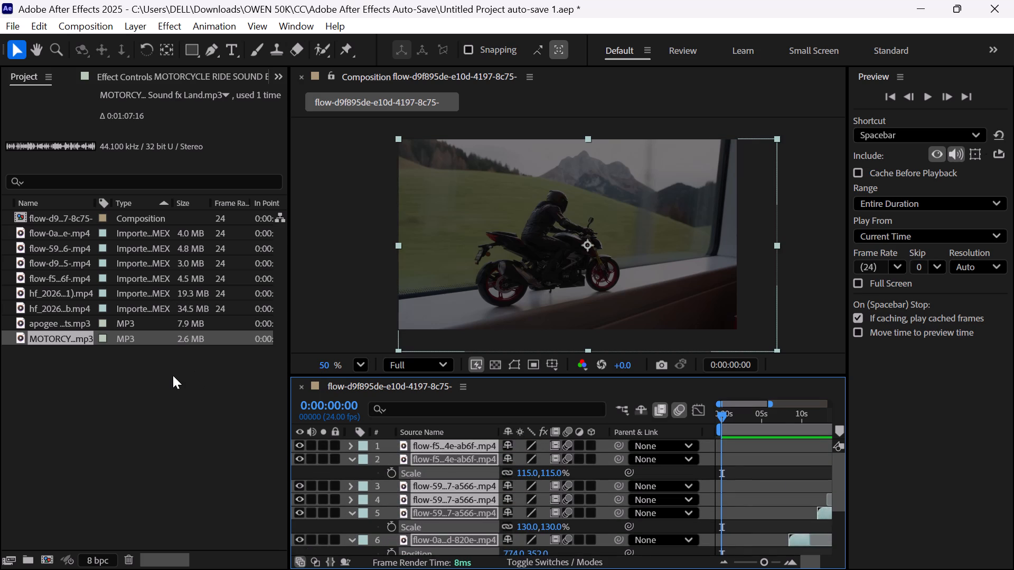
{"action": "left_click", "coordinate": [164, 71]}
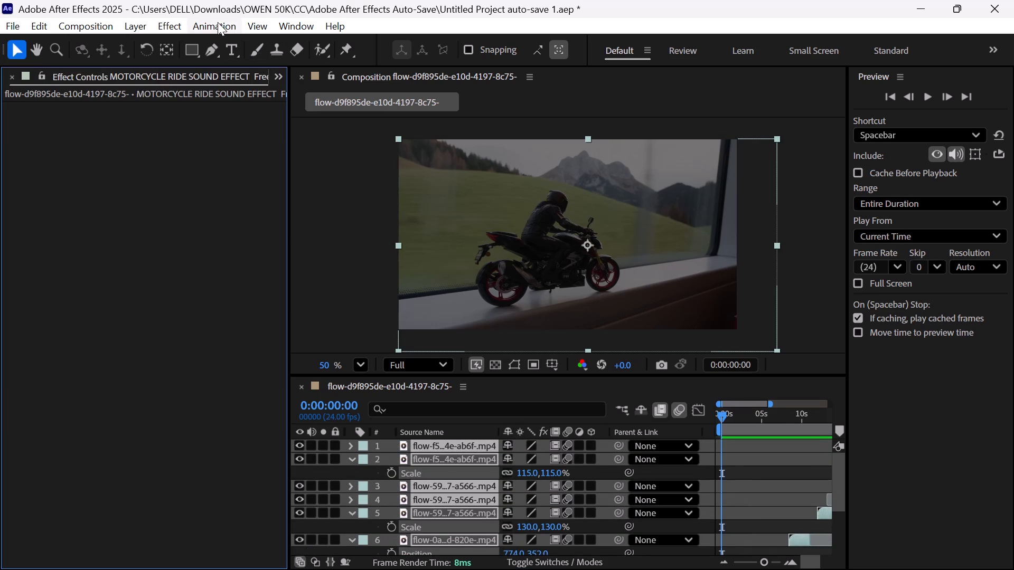
{"action": "left_click", "coordinate": [218, 23]}
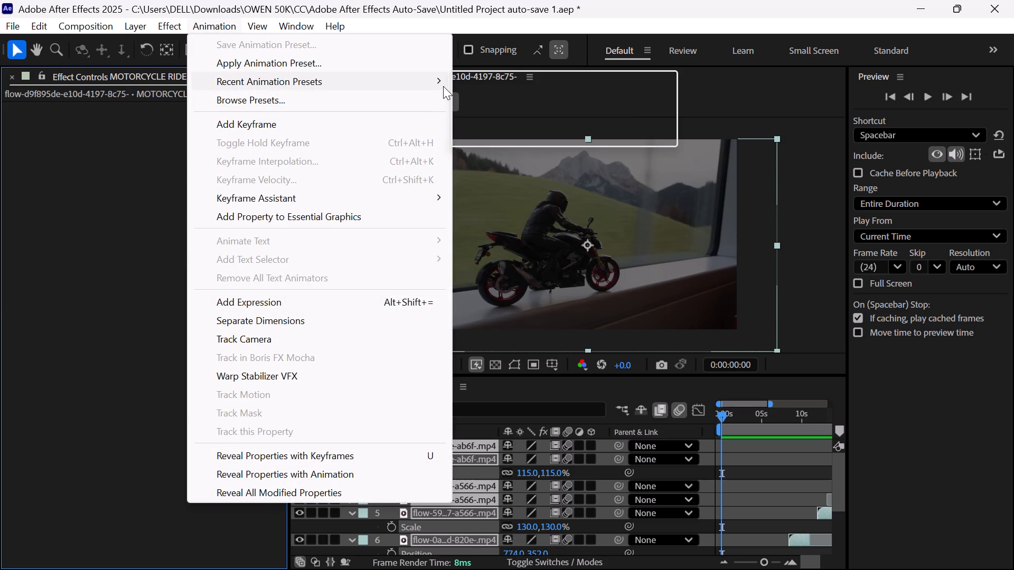
{"action": "left_click", "coordinate": [488, 84]}
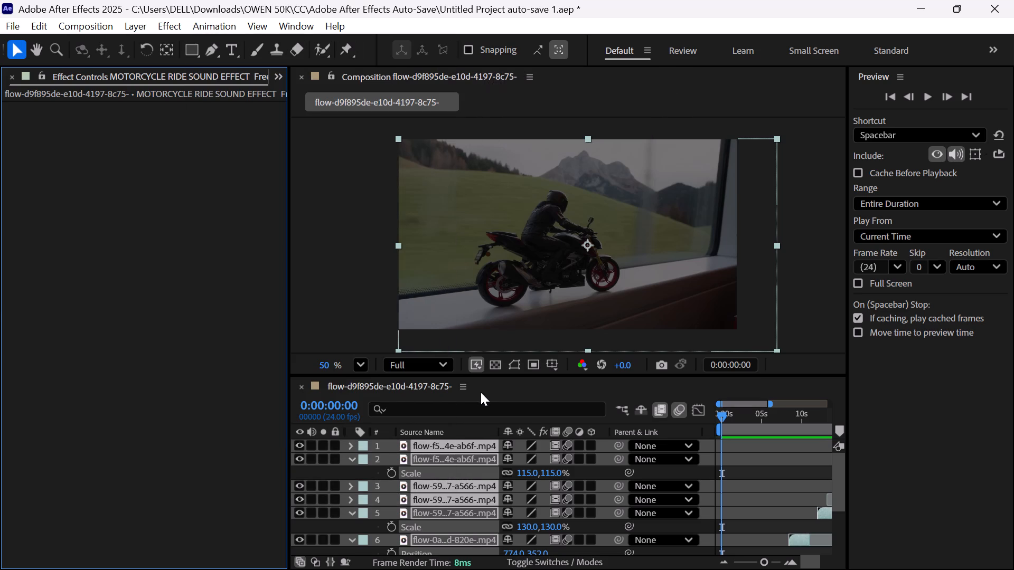
{"action": "scroll", "coordinate": [518, 467], "scroll_direction": "left", "scroll_amount": 1}
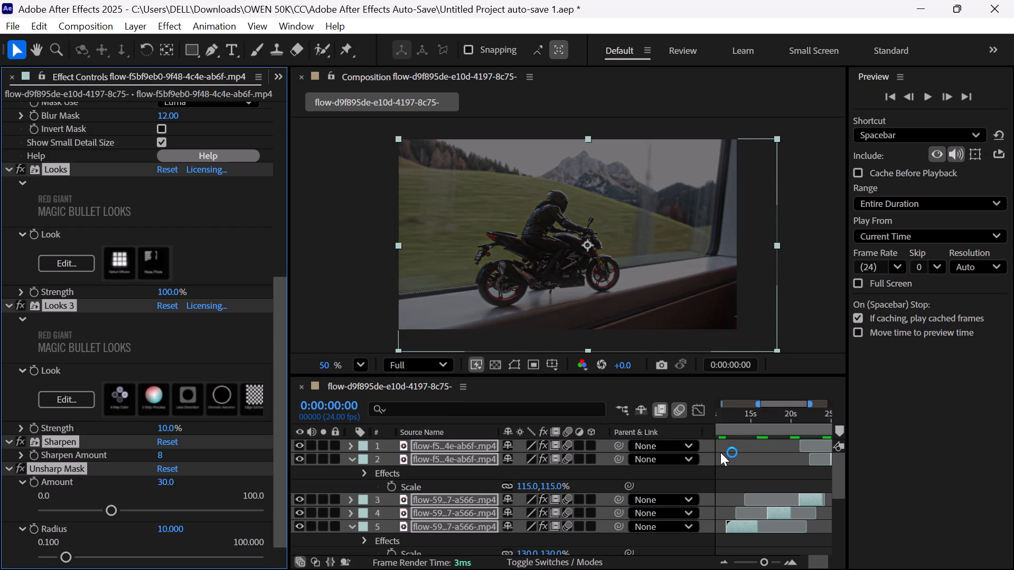
{"action": "scroll", "coordinate": [720, 452], "scroll_direction": "left", "scroll_amount": 3}
{"action": "scroll", "coordinate": [768, 463], "scroll_direction": "left", "scroll_amount": 2}
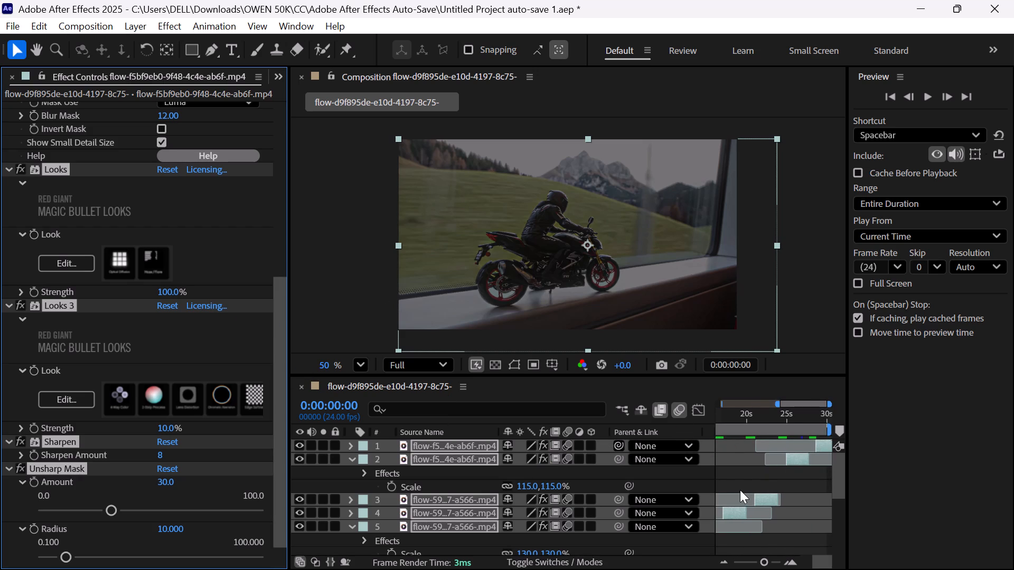
{"action": "left_click", "coordinate": [439, 456]}
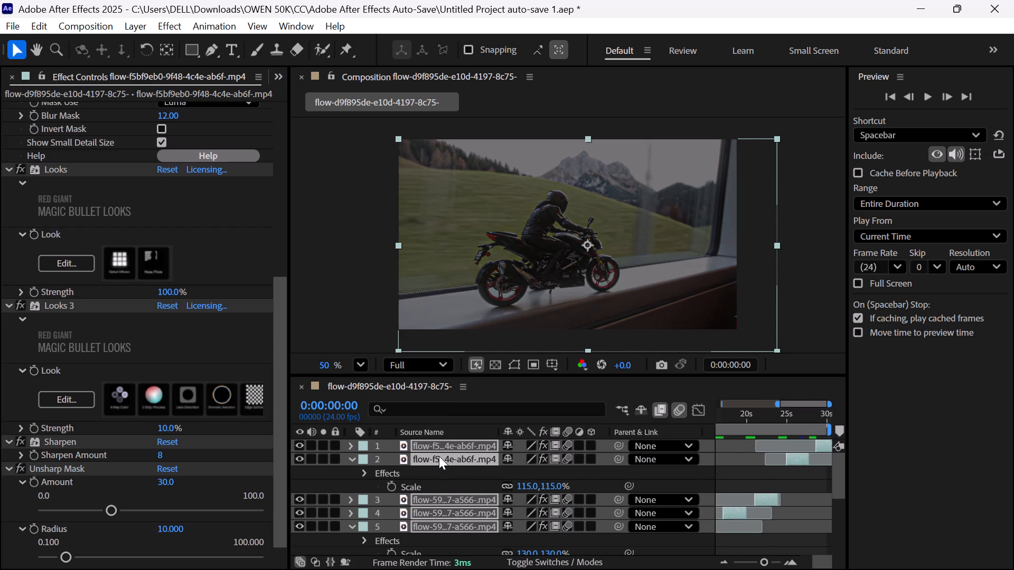
{"action": "left_click", "coordinate": [455, 481]}
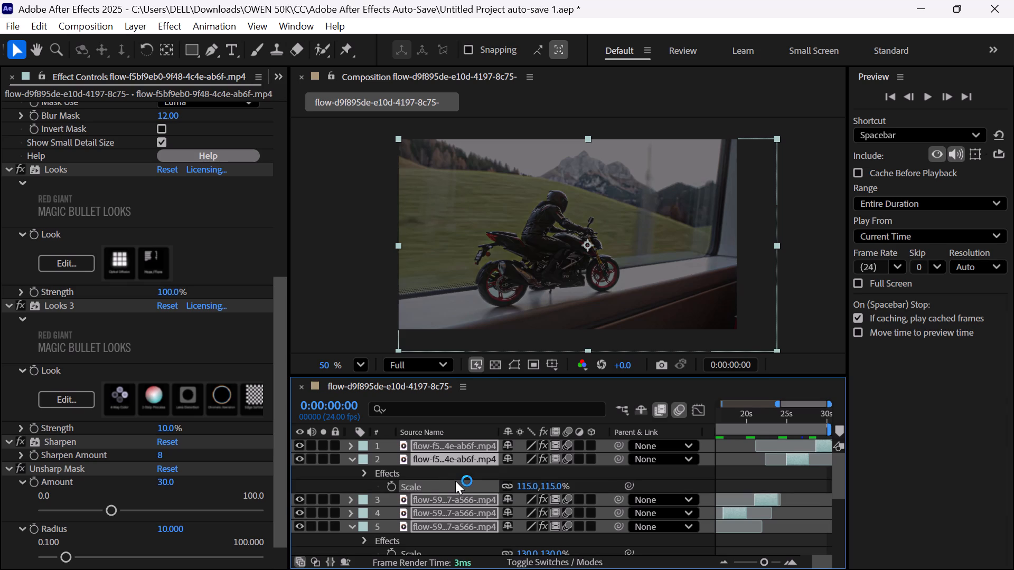
Apply the Bass & Treble effect to the apogee (Slowed) music layer.
{"action": "scroll", "coordinate": [469, 478], "scroll_direction": "down", "scroll_amount": 1}
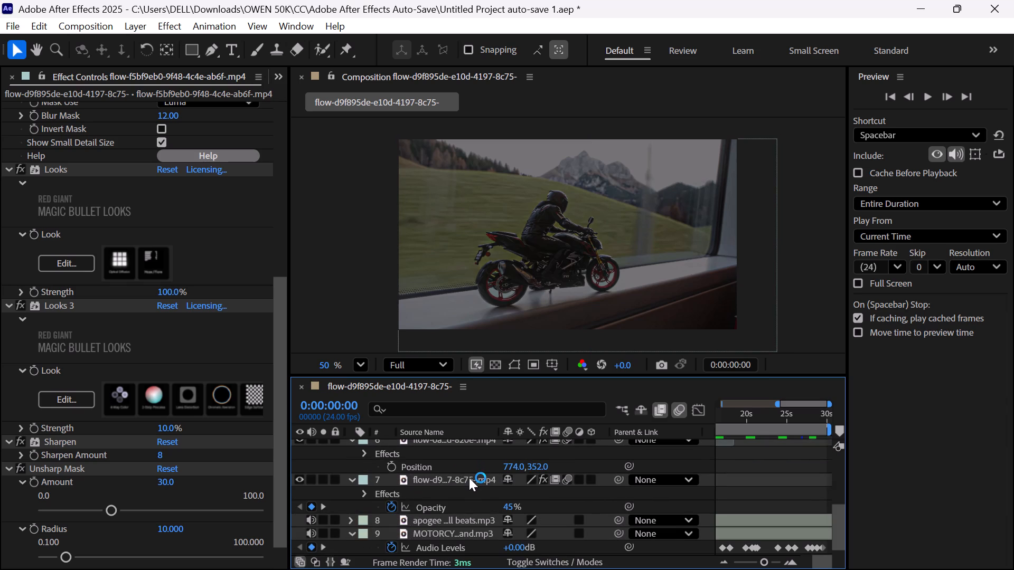
{"action": "scroll", "coordinate": [455, 479], "scroll_direction": "down", "scroll_amount": 2}
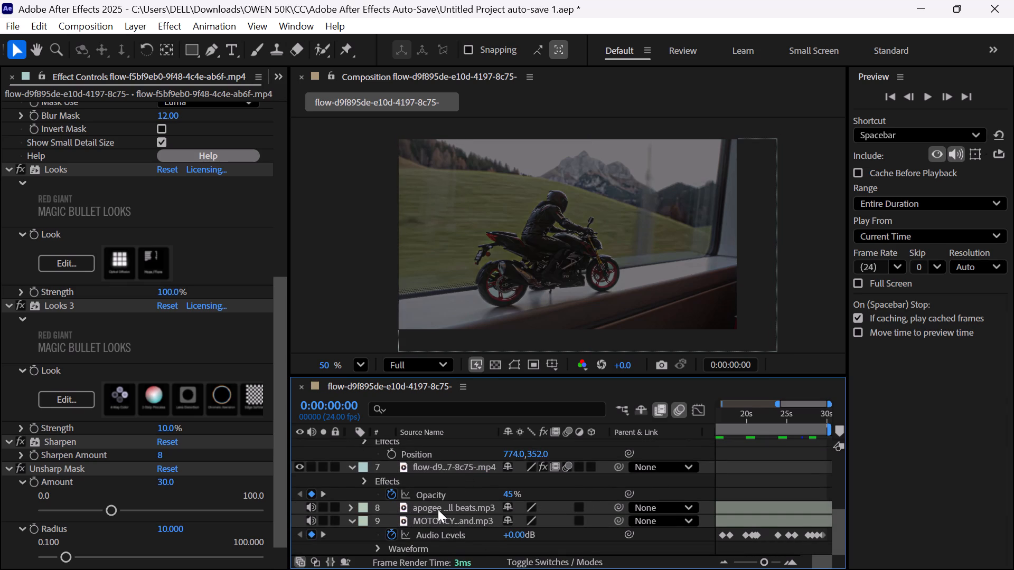
{"action": "left_click", "coordinate": [437, 509]}
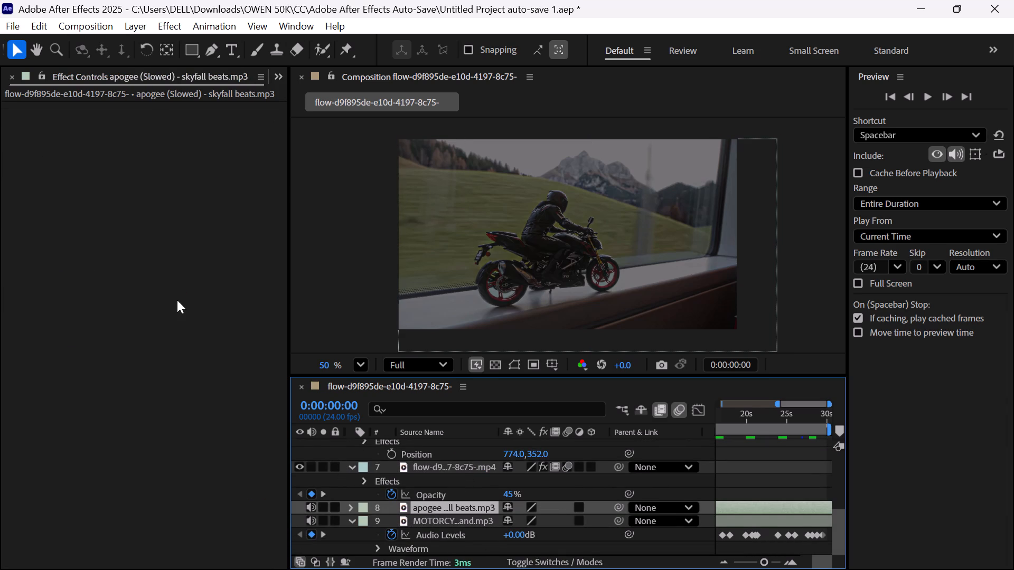
{"action": "key", "text": "ctrl+space"}
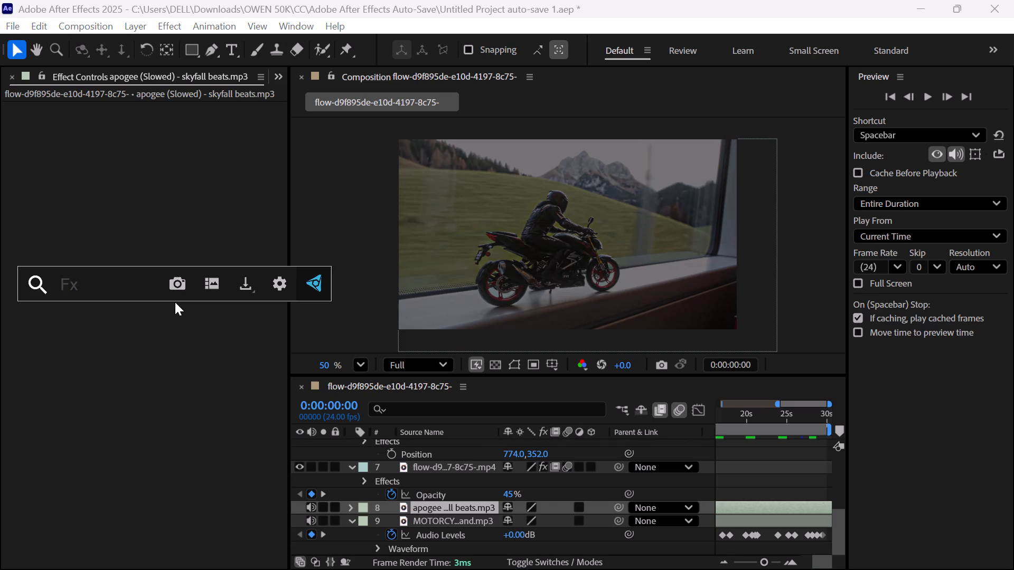
{"action": "type", "text": "bass"}
{"action": "key", "text": "Return"}
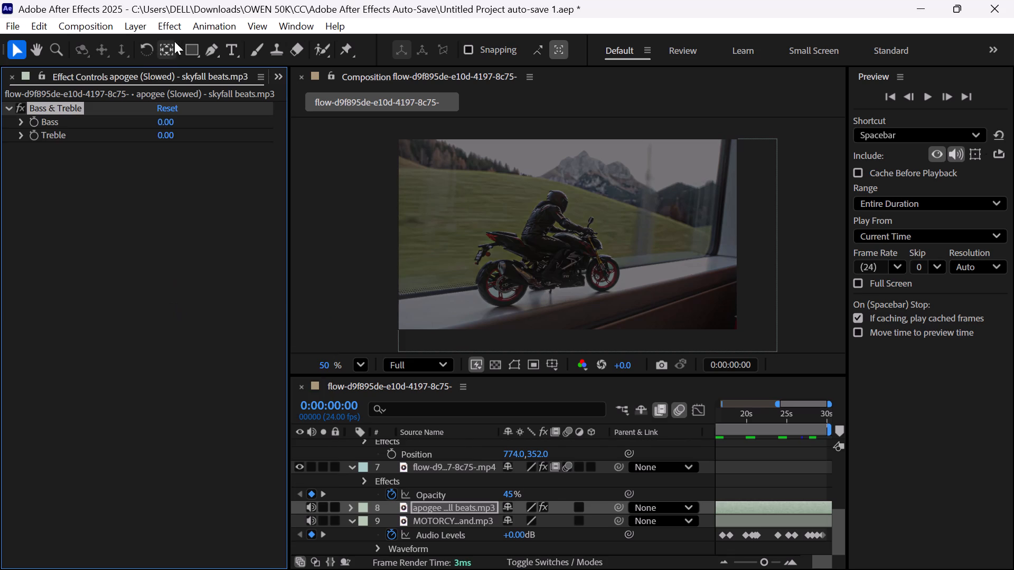
Set the music layer's Bass to -18.00 and Treble to -38.00 in the Bass & Treble effect.
{"action": "left_click_drag", "start_coordinate": [165, 119], "coordinate": [155, 118]}
{"action": "left_click_drag", "start_coordinate": [166, 133], "coordinate": [153, 134]}
{"action": "left_click_drag", "start_coordinate": [153, 134], "coordinate": [136, 138]}
{"action": "left_click_drag", "start_coordinate": [178, 120], "coordinate": [175, 120]}
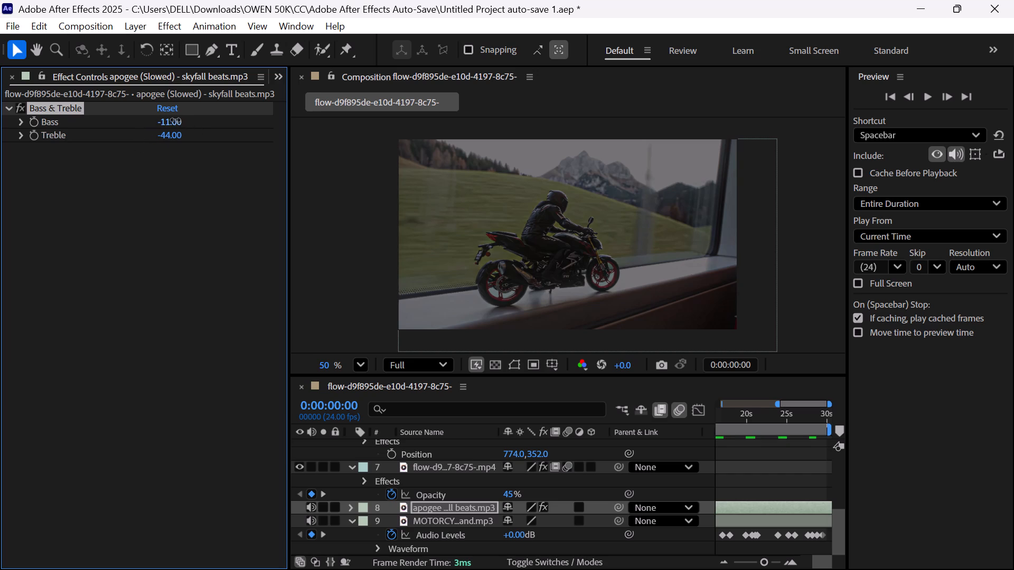
{"action": "left_click_drag", "start_coordinate": [175, 120], "coordinate": [172, 119]}
{"action": "left_click_drag", "start_coordinate": [172, 130], "coordinate": [183, 137]}
Preview the opening of the composition at Full resolution to check the colour preset and the adjusted music.
{"action": "key", "text": "space"}
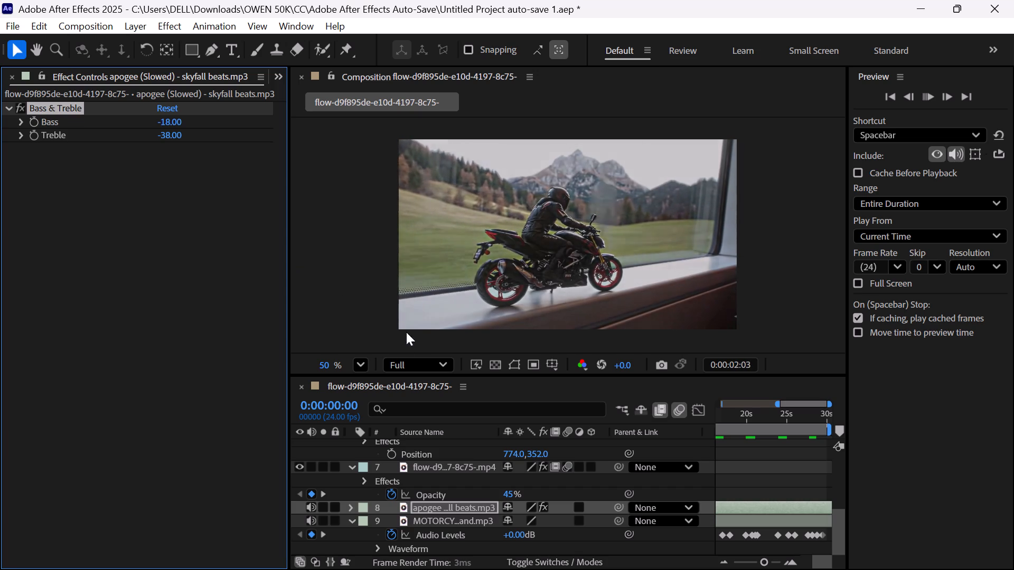
{"action": "key", "text": "space"}
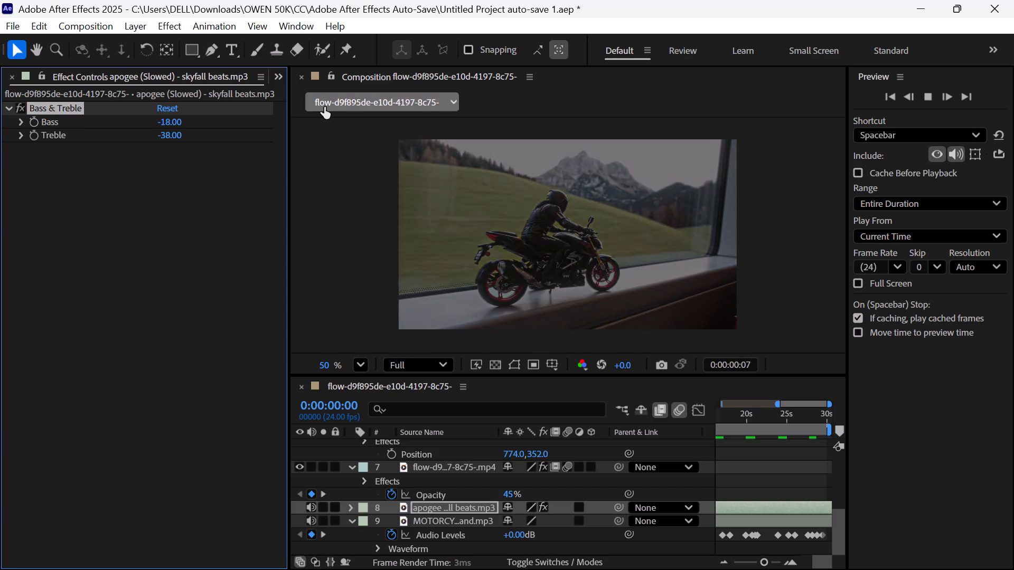
{"action": "left_click", "coordinate": [279, 28]}
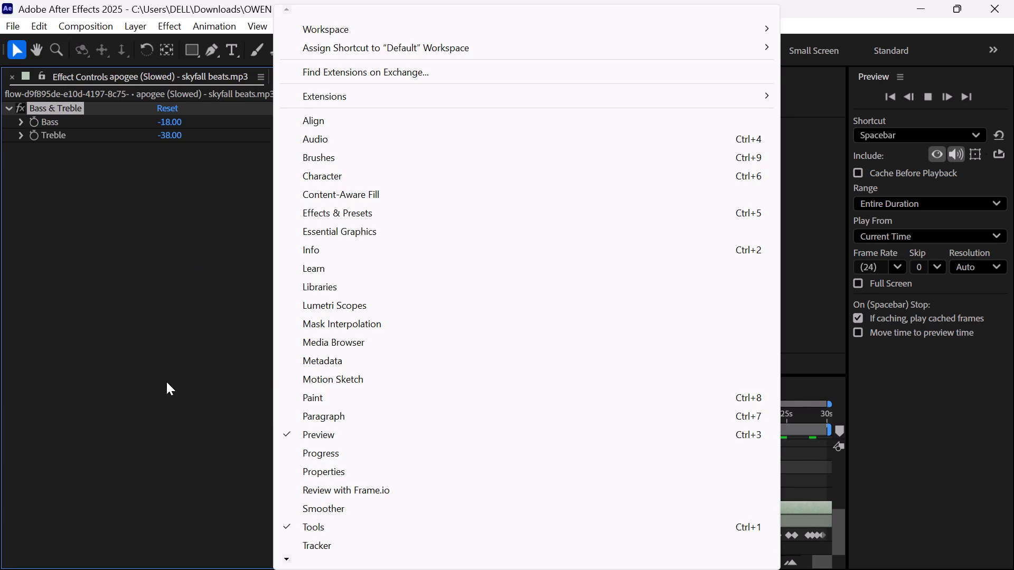
{"action": "left_click", "coordinate": [166, 382]}
{"action": "key", "text": "space"}
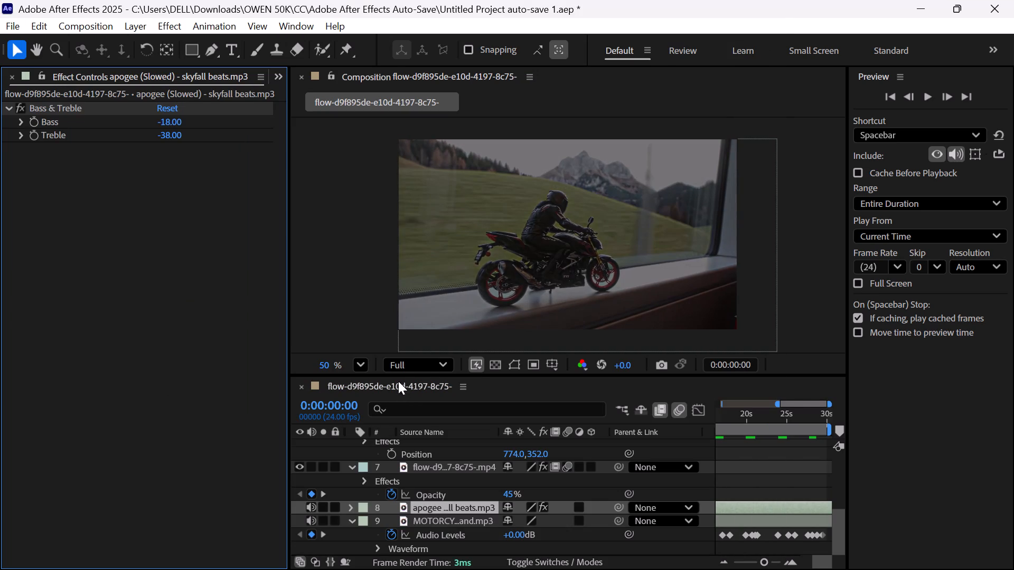
Set the composition's viewing resolution to Quarter and preview the whole video from 0:00:00:00.
{"action": "left_click", "coordinate": [420, 367]}
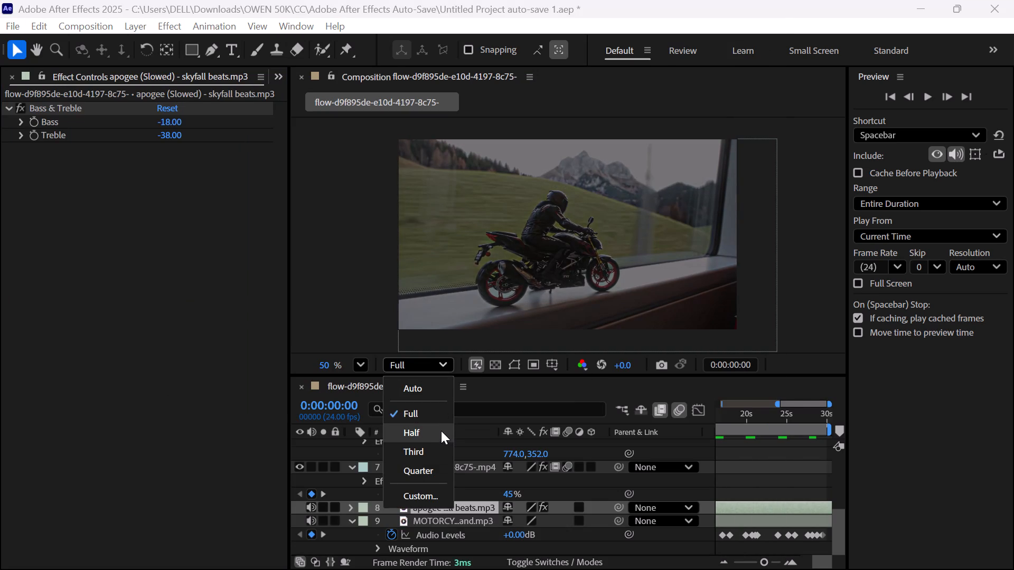
{"action": "left_click", "coordinate": [439, 463]}
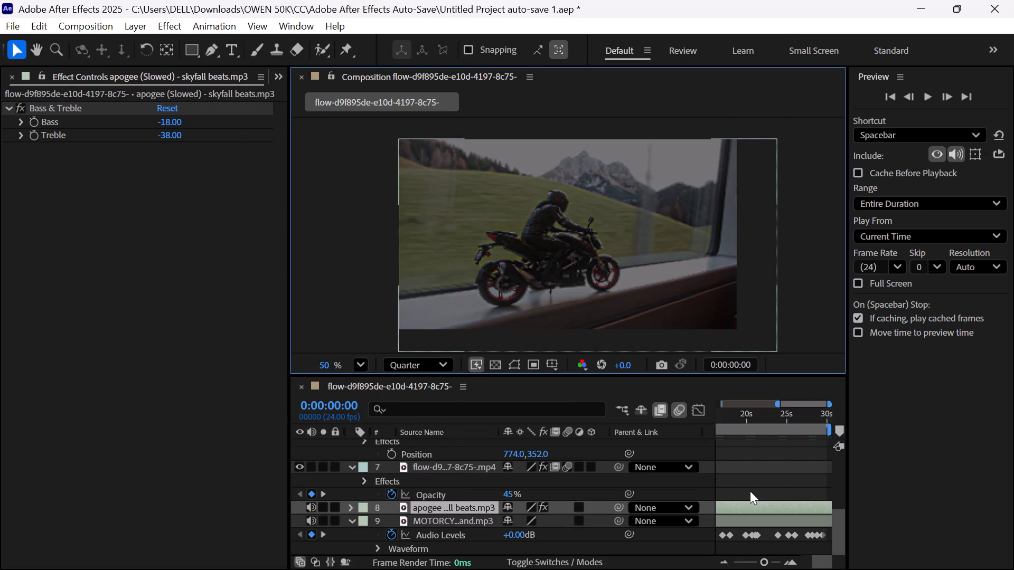
{"action": "key", "text": "space"}
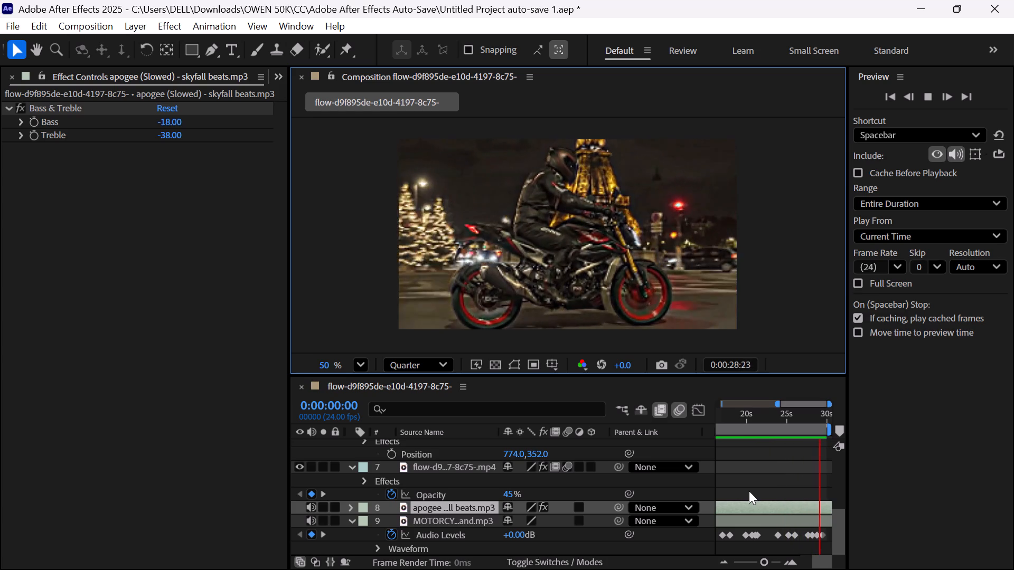
{"action": "scroll", "coordinate": [749, 490], "scroll_direction": "down", "scroll_amount": 2}
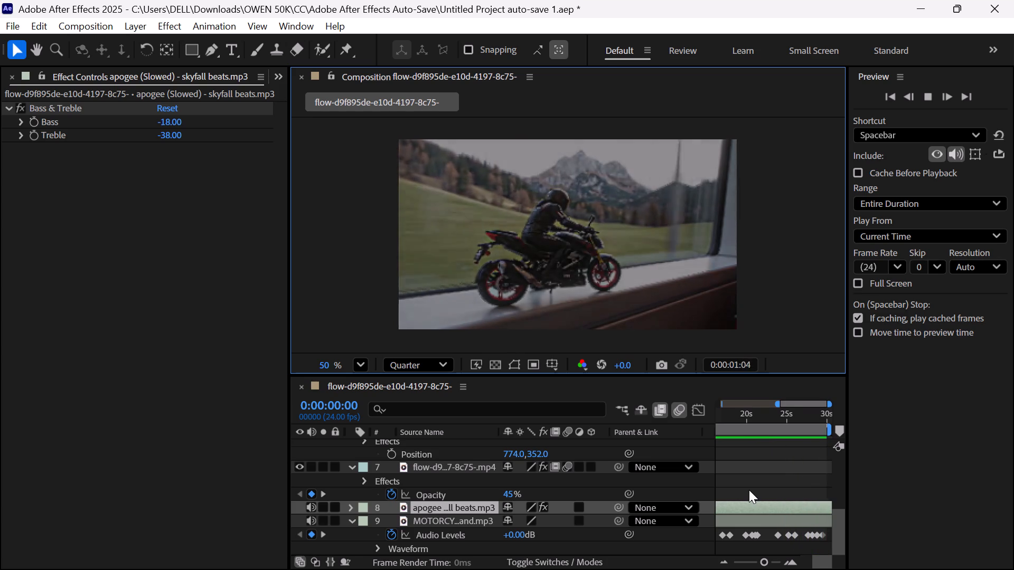
Stop the preview and split the motorcycle ride sound layer at 0:00:18:11.
{"action": "key", "text": "space"}
{"action": "scroll", "coordinate": [749, 490], "scroll_direction": "down", "scroll_amount": 5}
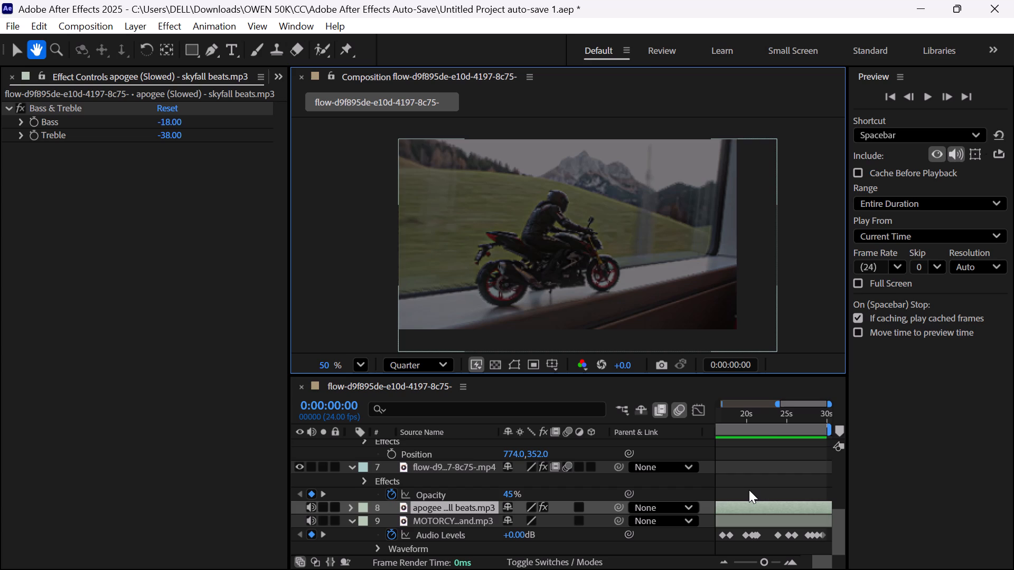
{"action": "scroll", "coordinate": [749, 490], "scroll_direction": "left", "scroll_amount": 1}
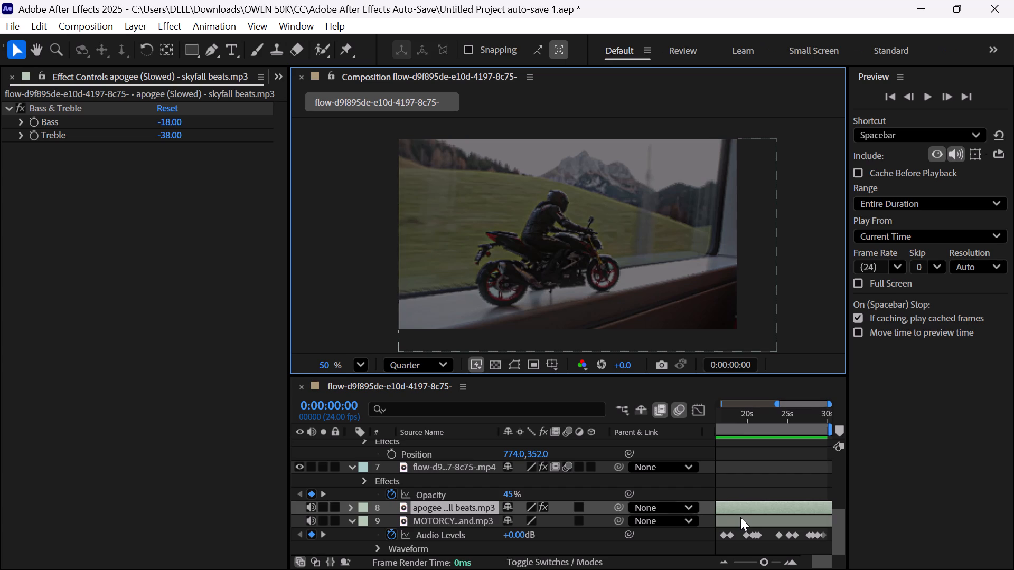
{"action": "scroll", "coordinate": [740, 517], "scroll_direction": "down", "scroll_amount": 1}
{"action": "scroll", "coordinate": [766, 517], "scroll_direction": "left", "scroll_amount": 1}
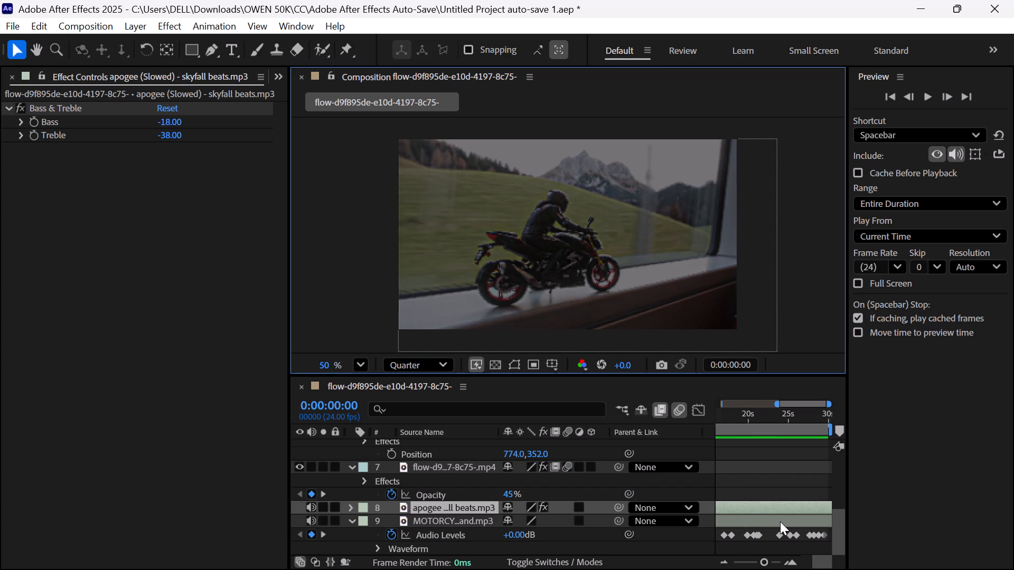
{"action": "left_click", "coordinate": [780, 521]}
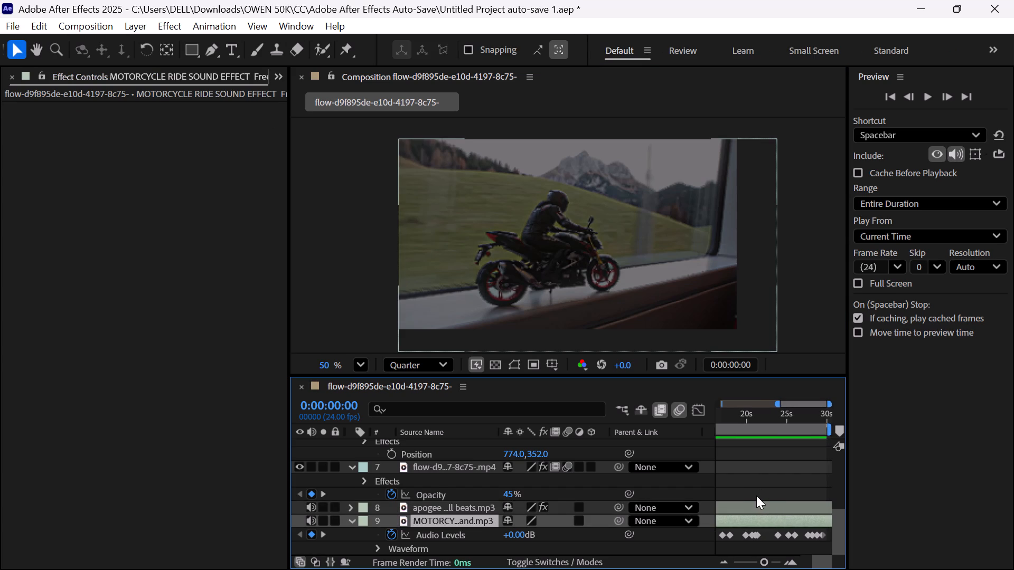
{"action": "scroll", "coordinate": [756, 496], "scroll_direction": "right", "scroll_amount": 1}
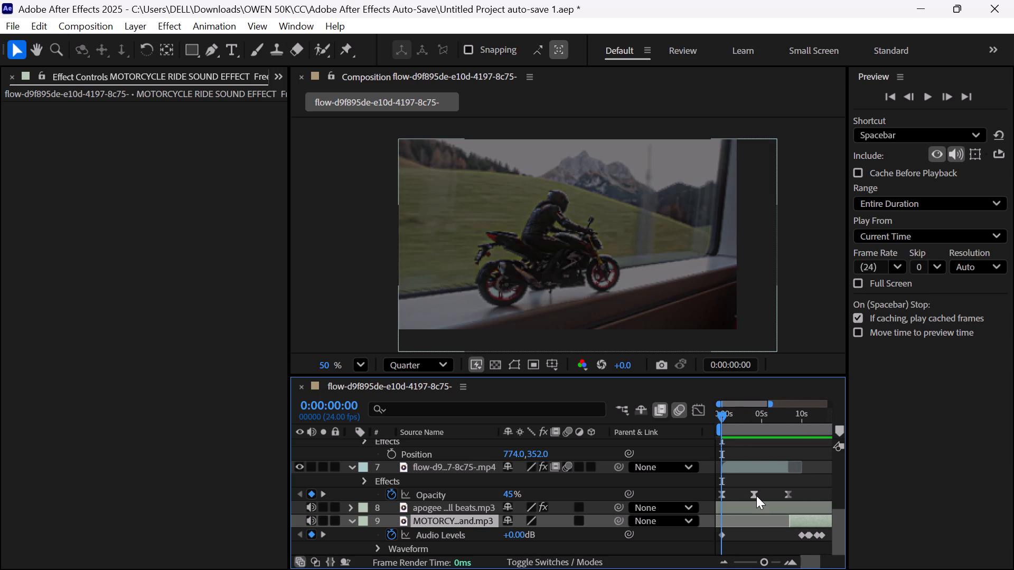
{"action": "scroll", "coordinate": [756, 496], "scroll_direction": "right", "scroll_amount": 1}
{"action": "left_click_drag", "start_coordinate": [721, 414], "coordinate": [834, 426]}
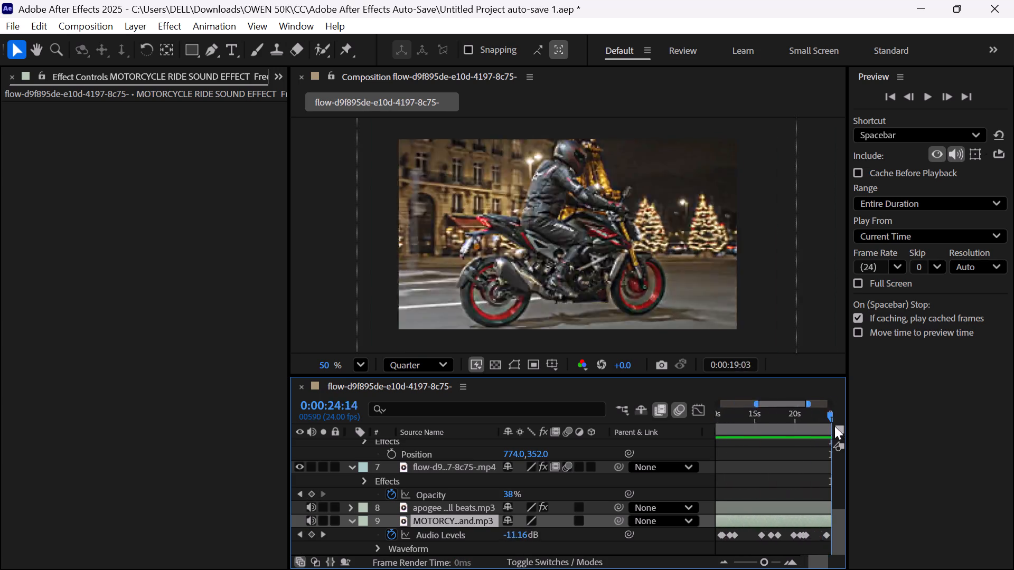
{"action": "left_click_drag", "start_coordinate": [834, 426], "coordinate": [738, 448]}
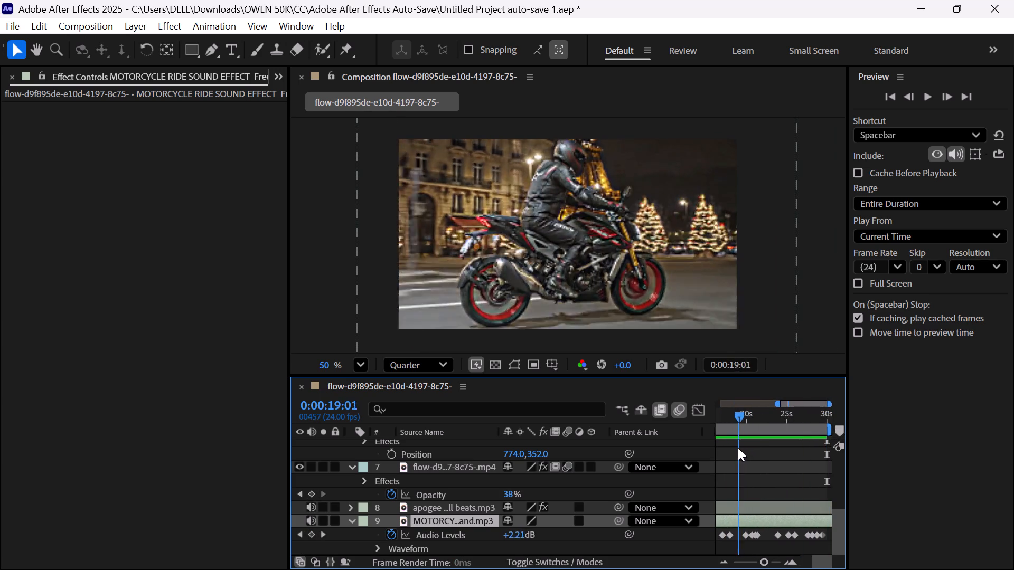
{"action": "left_click_drag", "start_coordinate": [738, 448], "coordinate": [733, 448]}
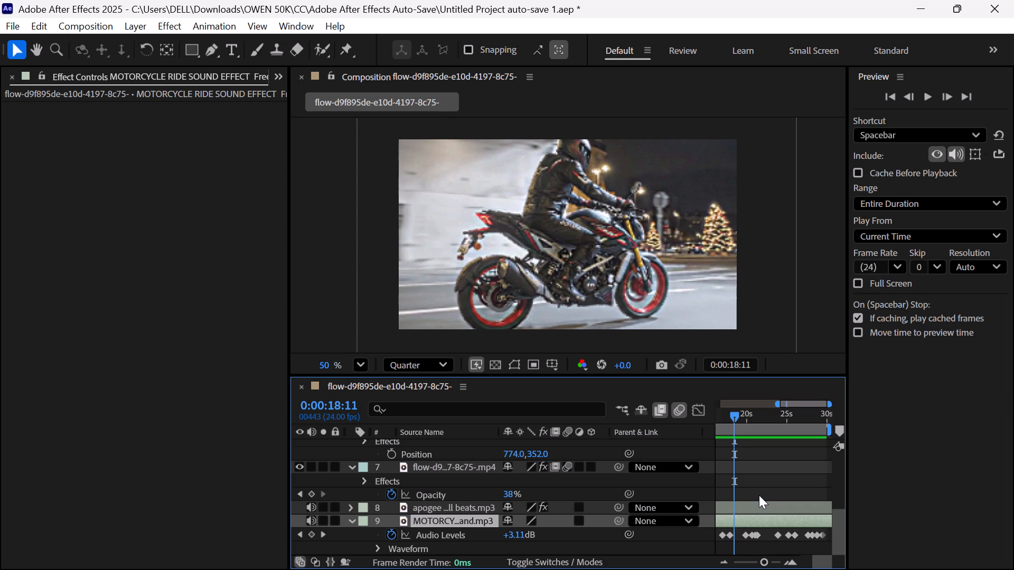
{"action": "key", "text": "ctrl+shift+d"}
Apply the Reverb effect to the earlier part of the split motorcycle sound, layer 10.
{"action": "scroll", "coordinate": [748, 523], "scroll_direction": "right", "scroll_amount": 1}
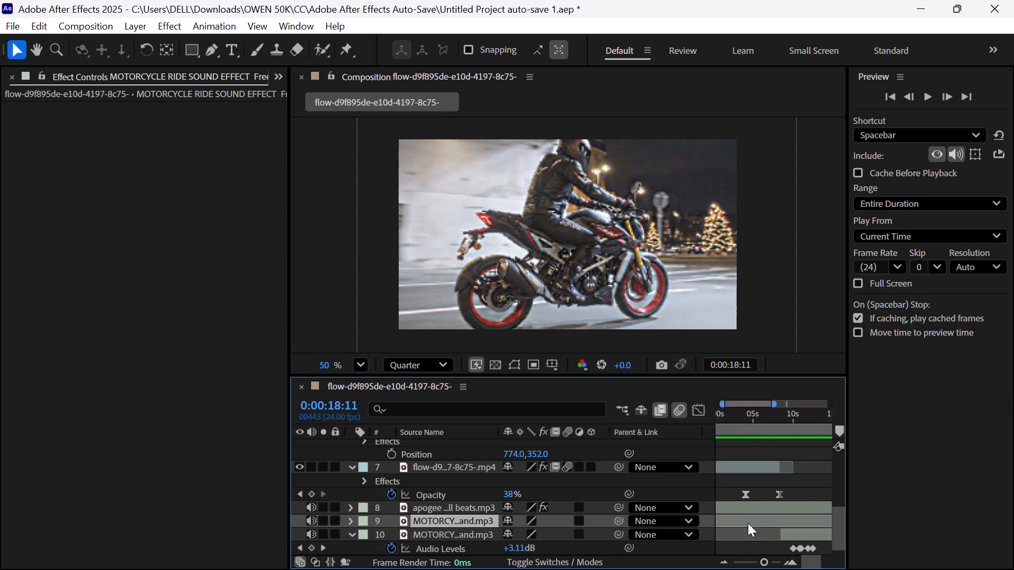
{"action": "left_click", "coordinate": [805, 538]}
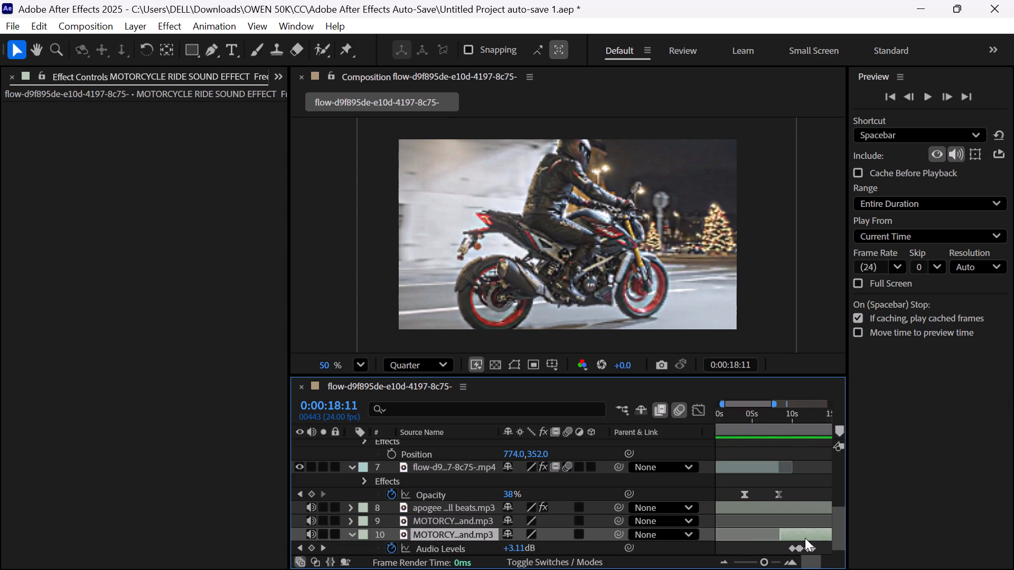
{"action": "key", "text": "ctrl+space"}
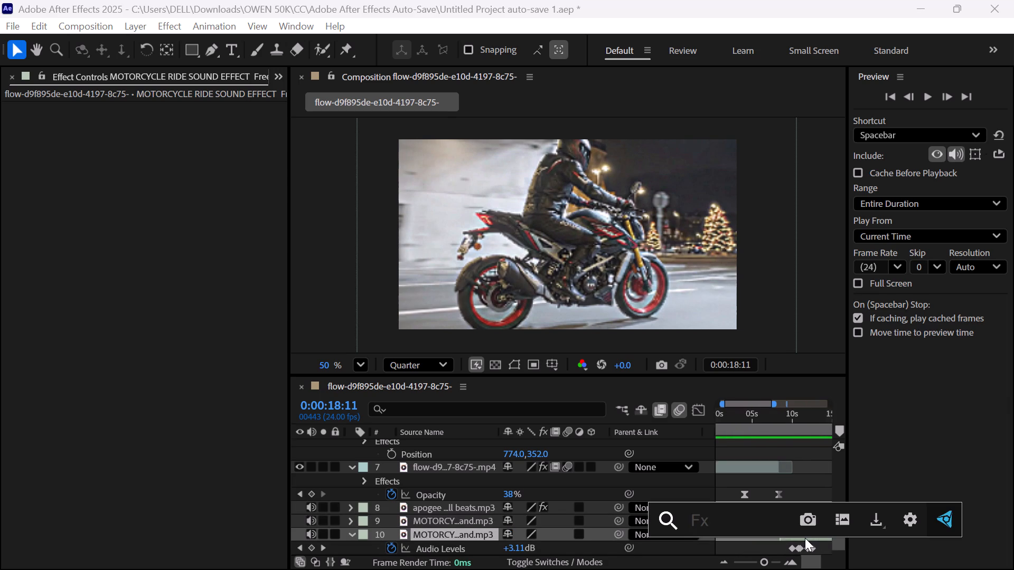
{"action": "type", "text": "re"}
{"action": "key", "text": "v"}
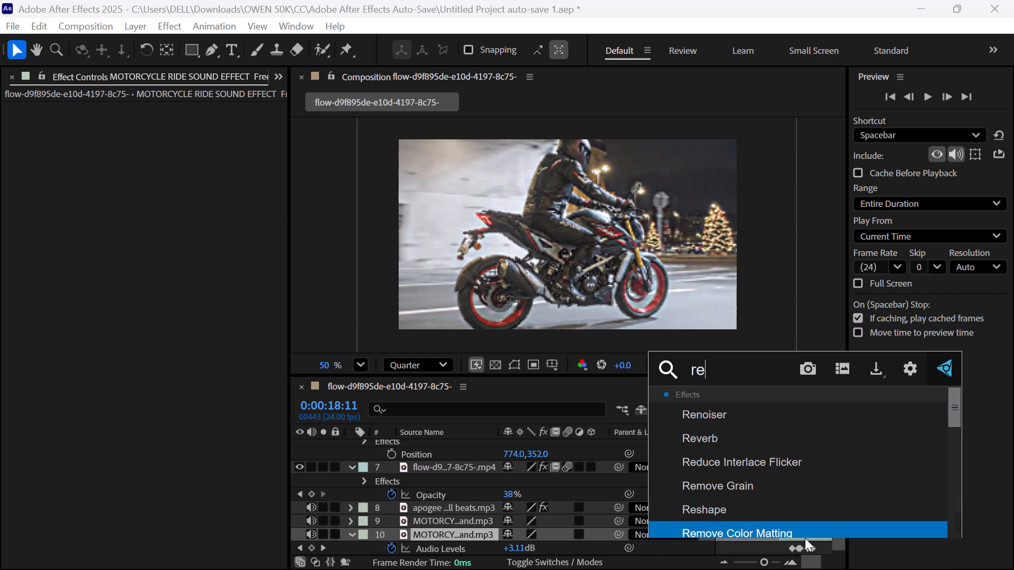
{"action": "key", "text": "Return"}
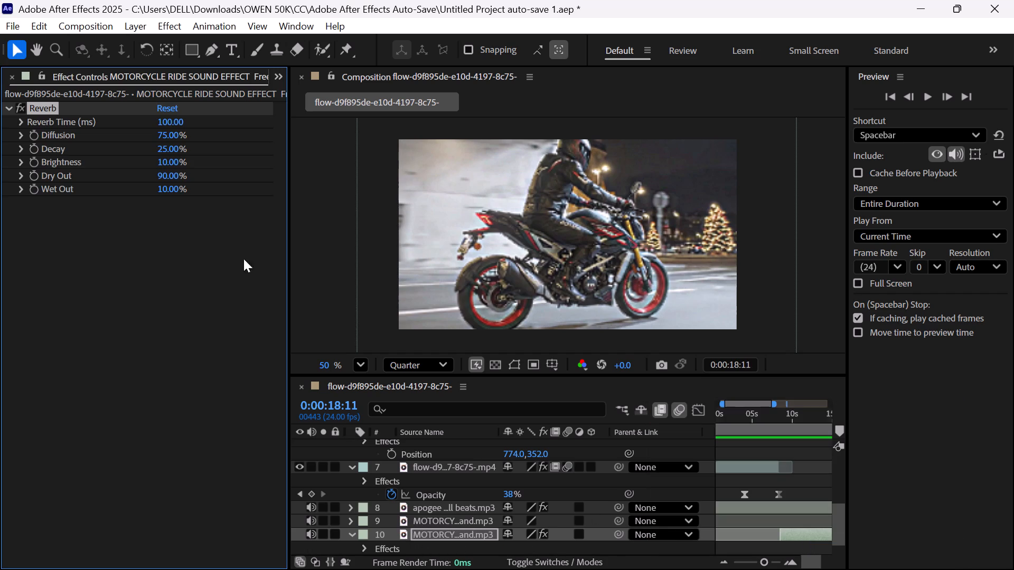
Set the Reverb effect's Reverb Time to 115.00 ms and Brightness to 19.00% on the earlier motorcycle sound part.
{"action": "left_click_drag", "start_coordinate": [174, 121], "coordinate": [180, 120]}
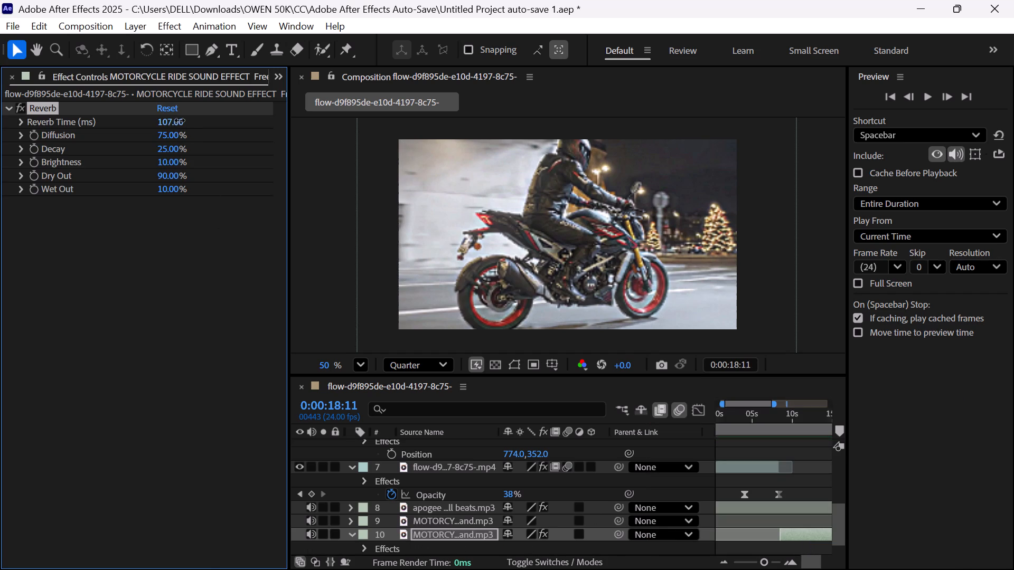
{"action": "left_click_drag", "start_coordinate": [180, 120], "coordinate": [180, 120]}
{"action": "left_click", "coordinate": [174, 131]}
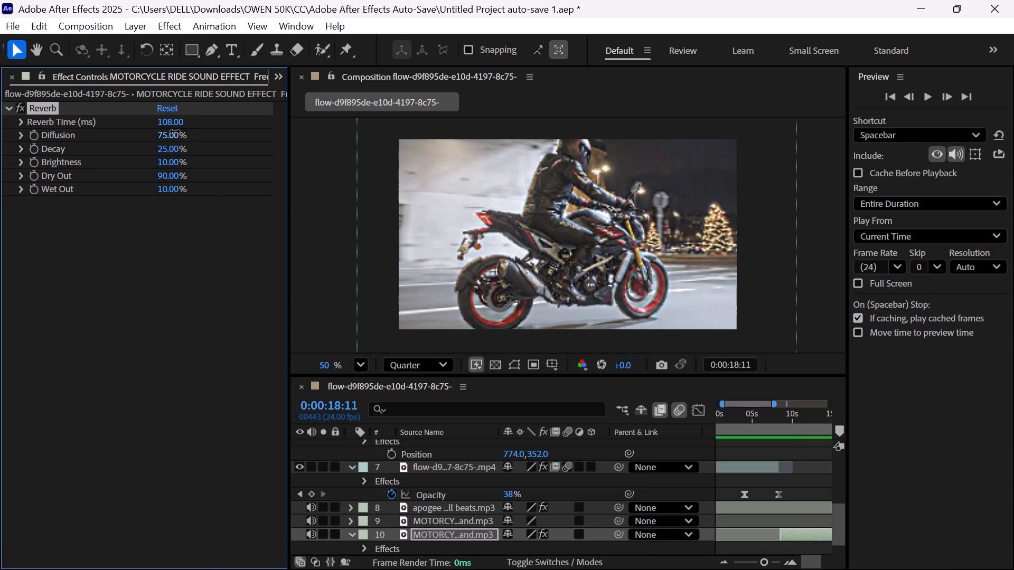
{"action": "left_click_drag", "start_coordinate": [174, 122], "coordinate": [176, 122]}
{"action": "left_click_drag", "start_coordinate": [176, 122], "coordinate": [179, 122]}
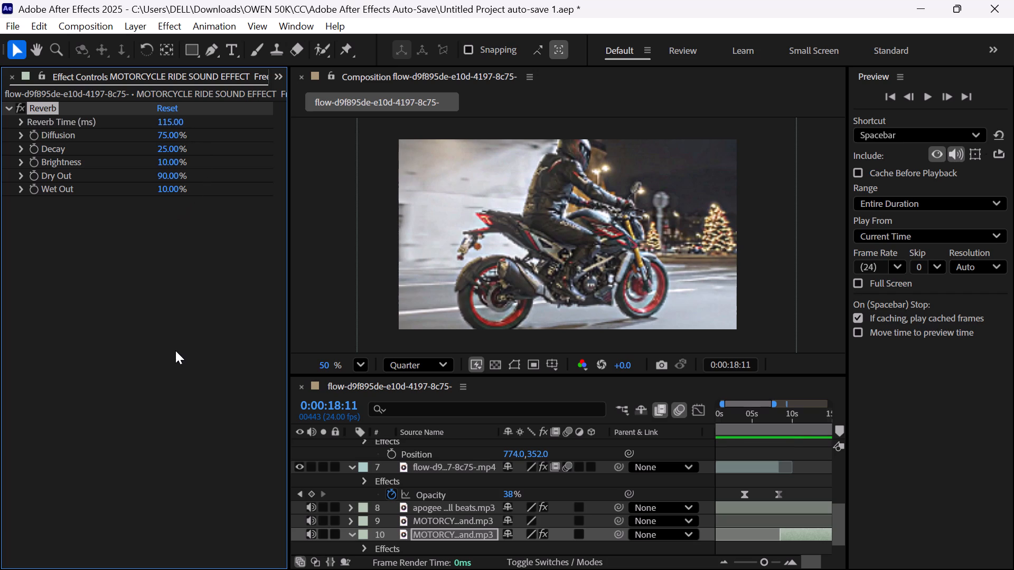
{"action": "left_click_drag", "start_coordinate": [169, 166], "coordinate": [175, 166]}
Preview the composition from 0:00:18:11 to check the picture and the split motorcycle sound.
{"action": "key", "text": "space"}
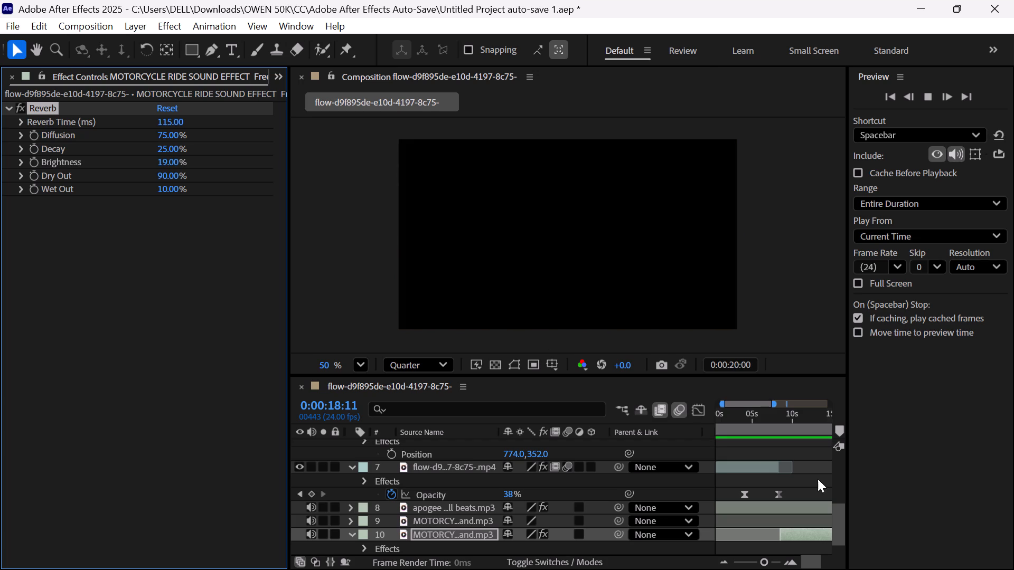
{"action": "scroll", "coordinate": [805, 483], "scroll_direction": "right", "scroll_amount": 1}
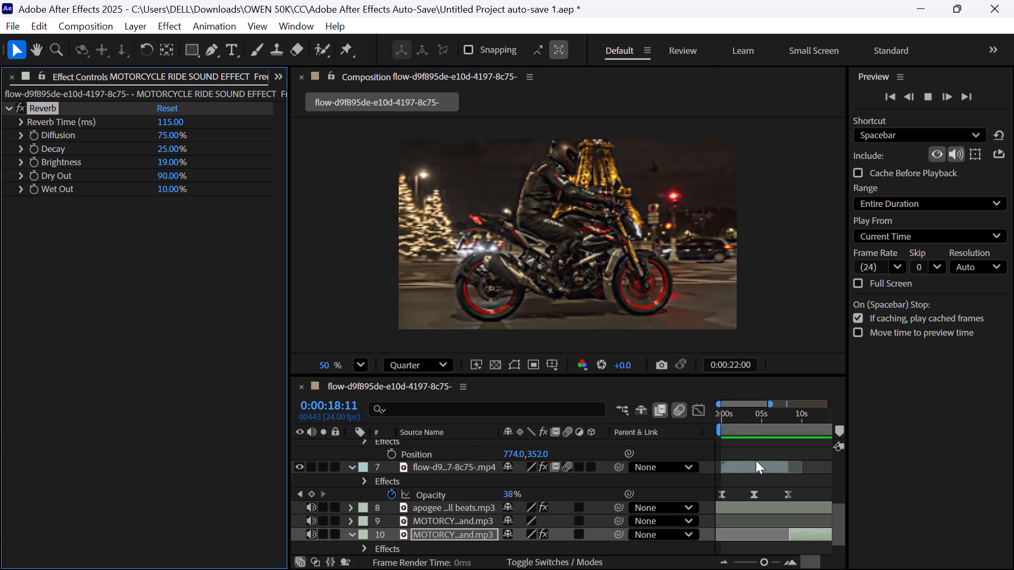
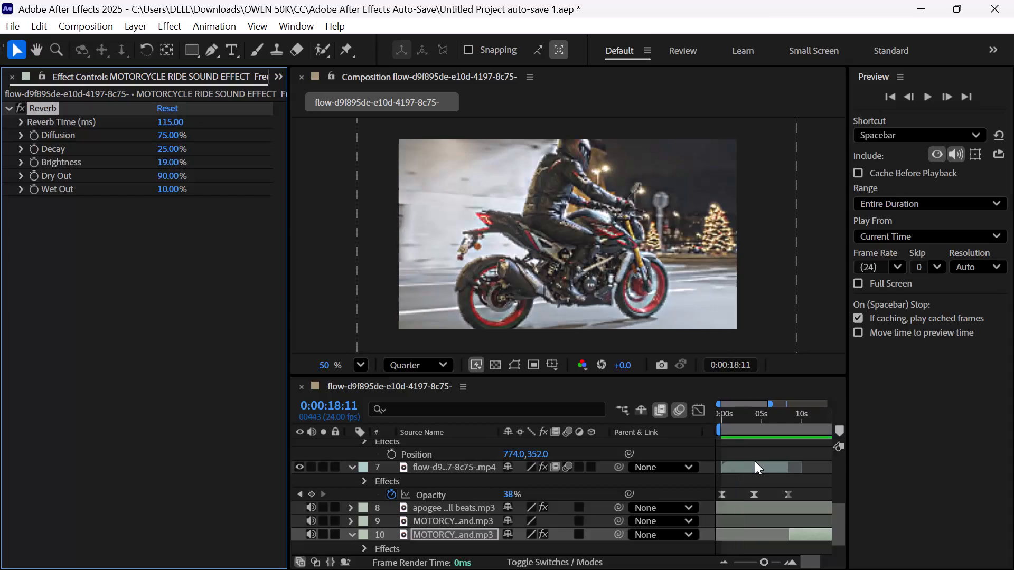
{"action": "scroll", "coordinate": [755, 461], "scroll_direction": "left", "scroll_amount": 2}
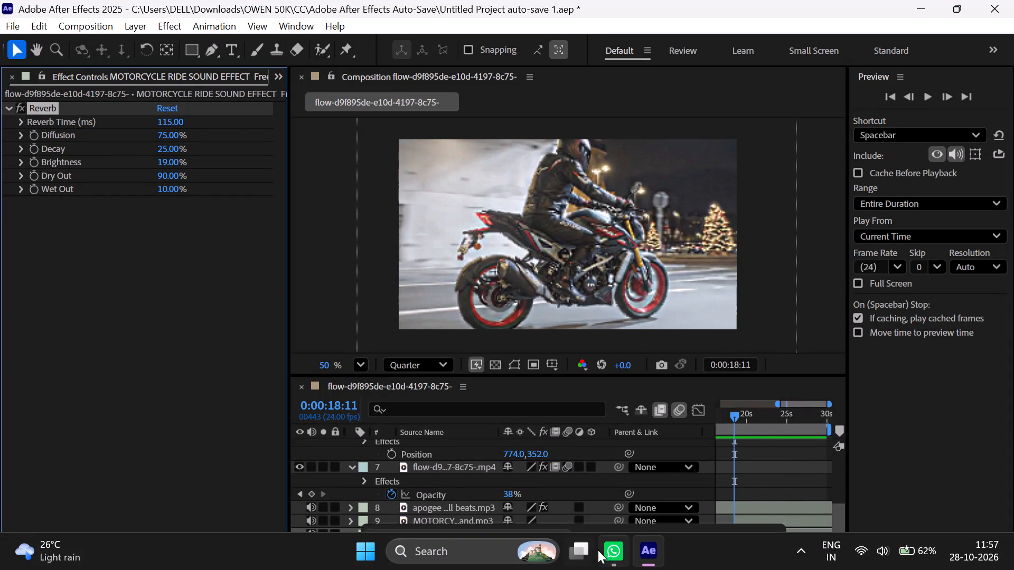
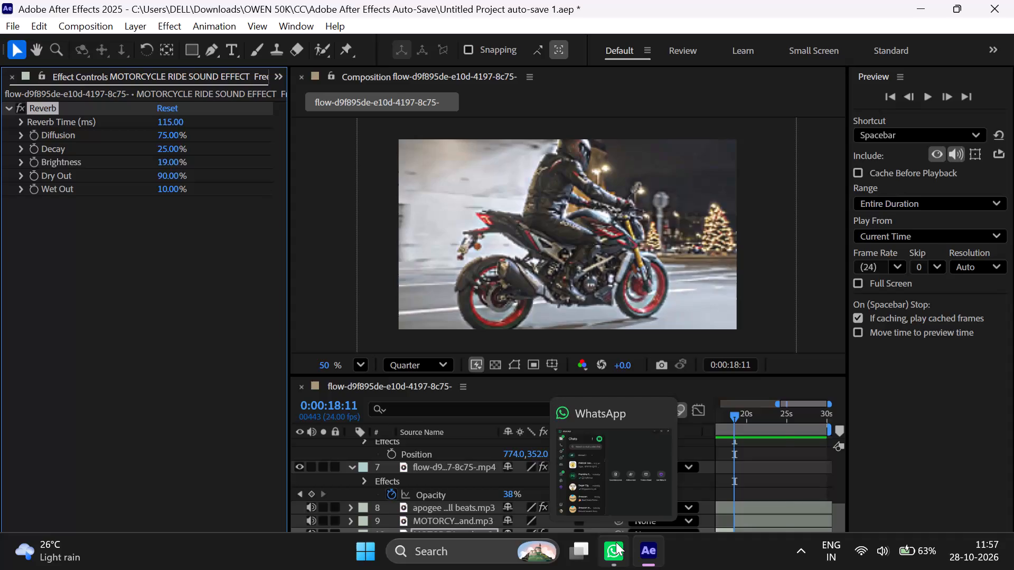
Switch from After Effects to a new Google Chrome window.
{"action": "left_click", "coordinate": [458, 548]}
{"action": "type", "text": "ch"}
{"action": "key", "text": "Return"}
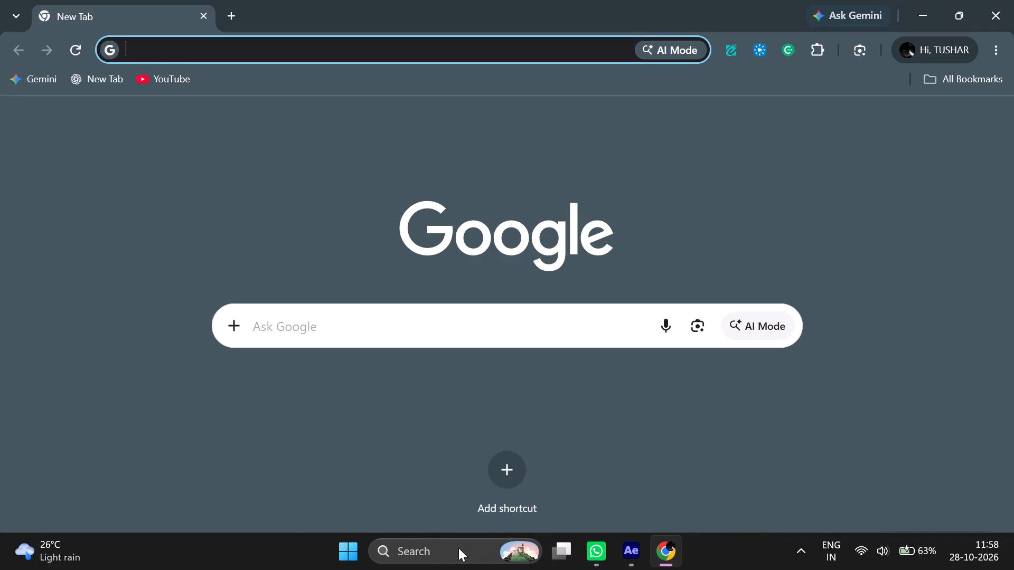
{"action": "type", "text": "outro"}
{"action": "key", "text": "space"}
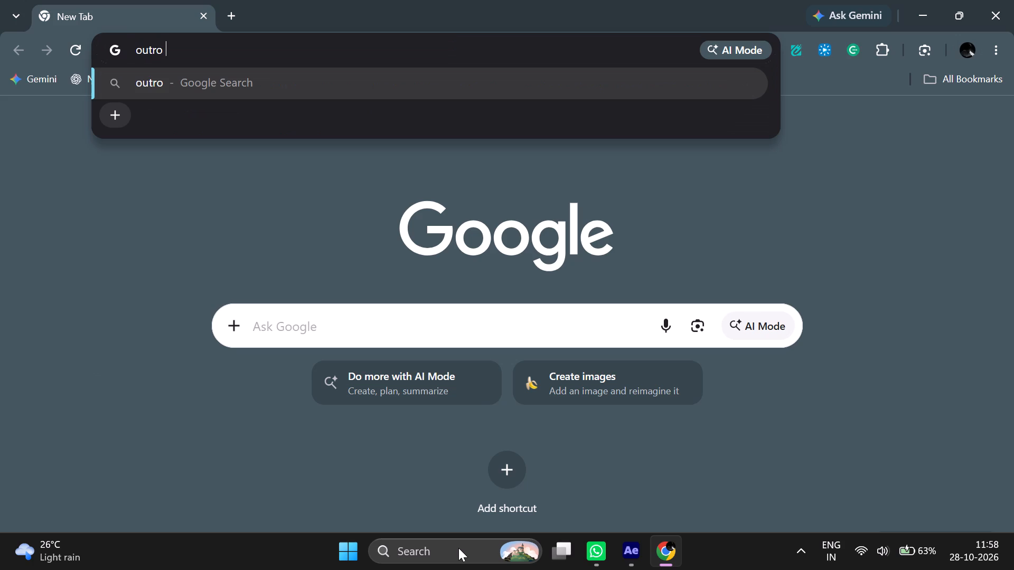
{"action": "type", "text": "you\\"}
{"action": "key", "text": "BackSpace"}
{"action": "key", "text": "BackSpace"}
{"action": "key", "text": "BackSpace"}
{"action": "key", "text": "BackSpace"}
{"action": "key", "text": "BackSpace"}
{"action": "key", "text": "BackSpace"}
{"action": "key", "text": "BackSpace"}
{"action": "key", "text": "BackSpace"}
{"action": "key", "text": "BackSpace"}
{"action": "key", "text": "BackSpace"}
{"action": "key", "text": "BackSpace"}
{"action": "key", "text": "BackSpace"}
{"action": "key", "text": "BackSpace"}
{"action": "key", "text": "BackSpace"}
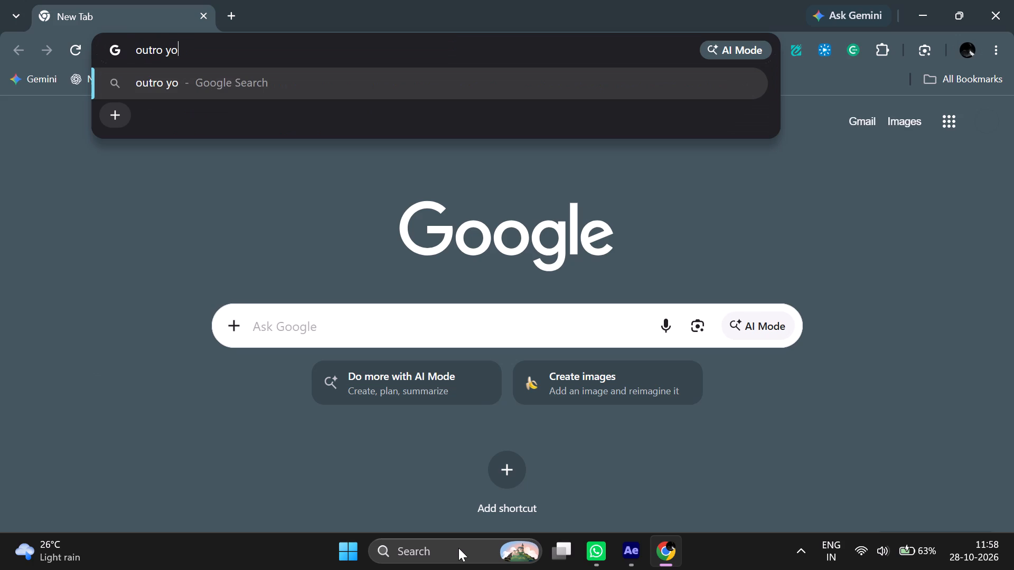
Go to the YouTube website, youtube.com, in Chrome.
{"action": "type", "text": "you"}
{"action": "key", "text": "Return"}
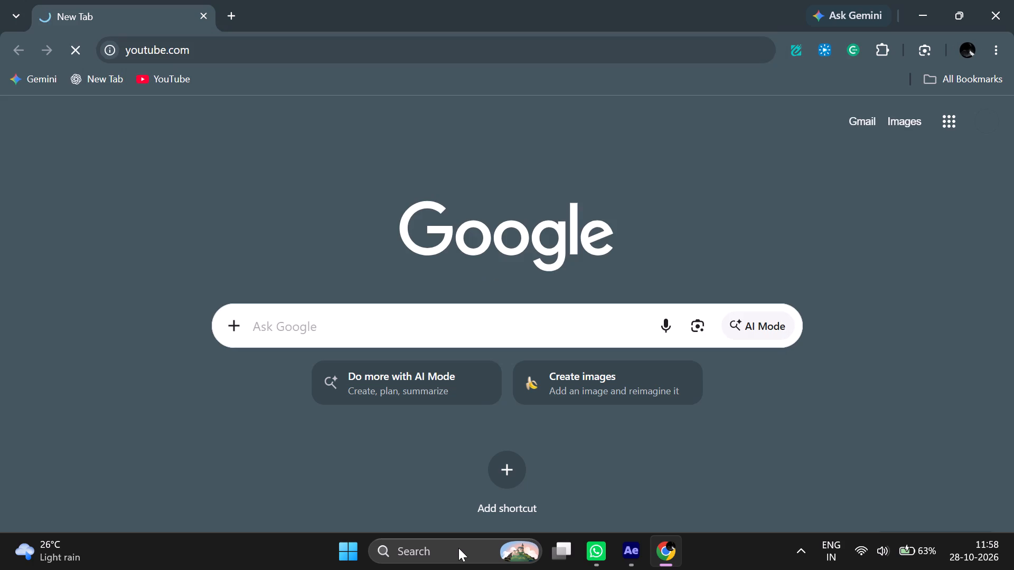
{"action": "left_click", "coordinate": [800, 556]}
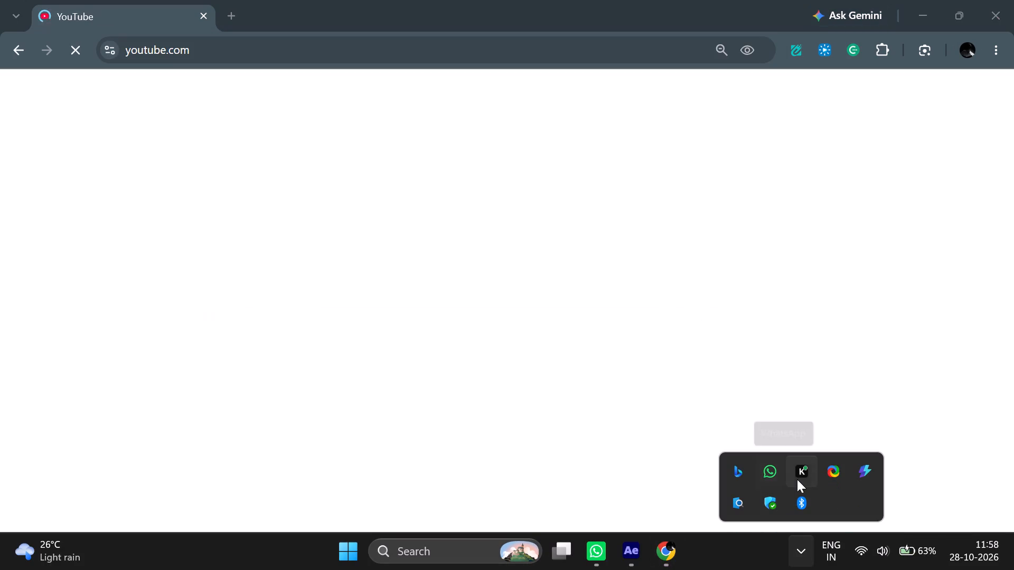